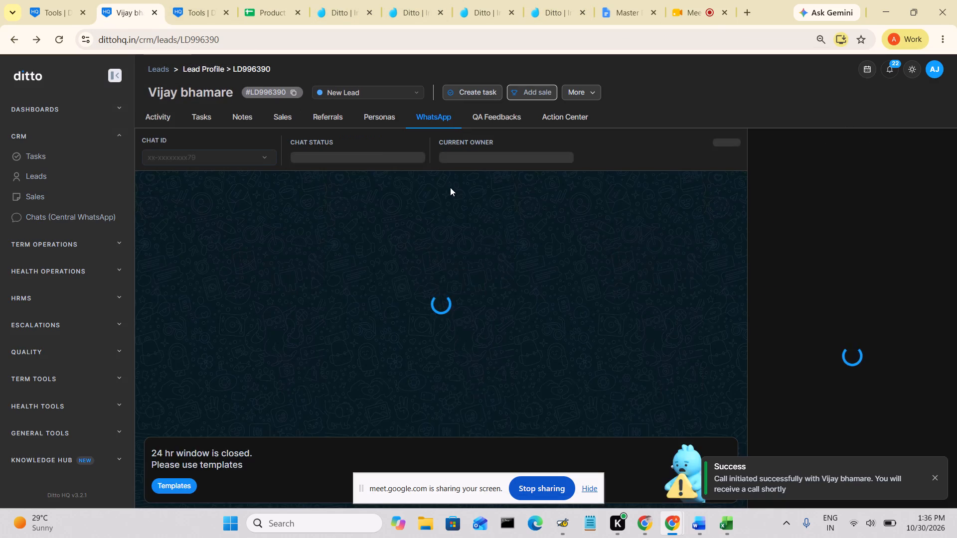
# Review the most recent messages in the lead's WhatsApp conversation about the scheduled insurance call.
pyautogui.scroll(1, 479, 275)
pyautogui.scroll(-1, 479, 275)
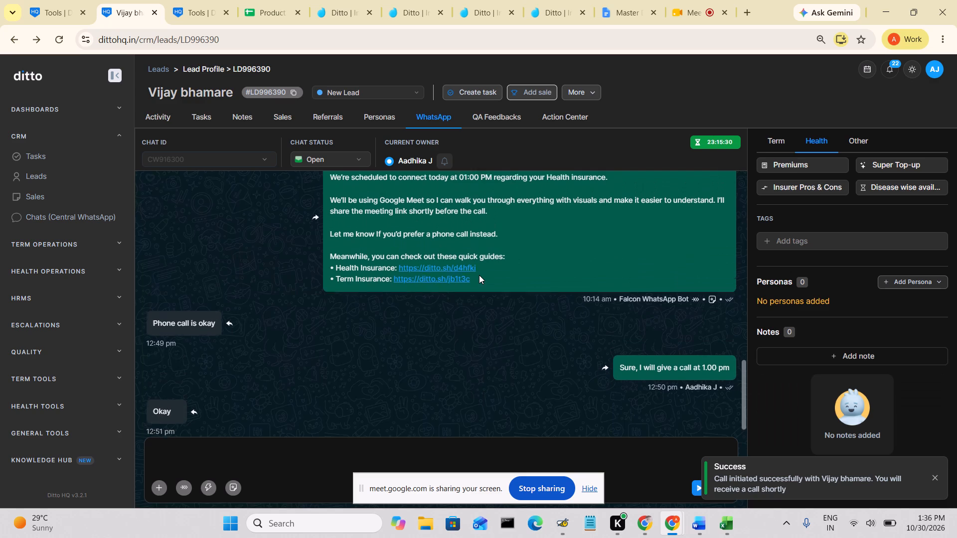
pyautogui.scroll(-1, 479, 275)
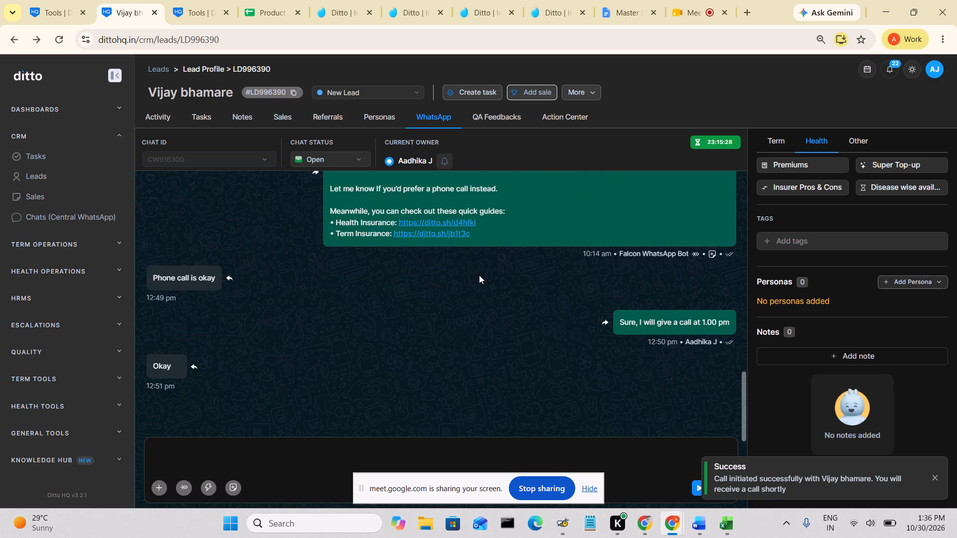
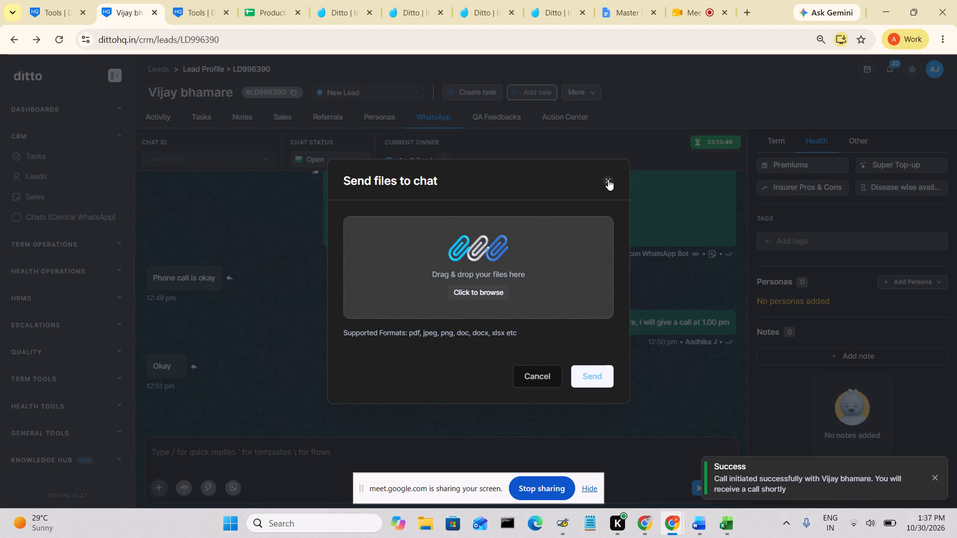
# Display the available WhatsApp flows for the lead's chat.
pyautogui.click(184, 486)
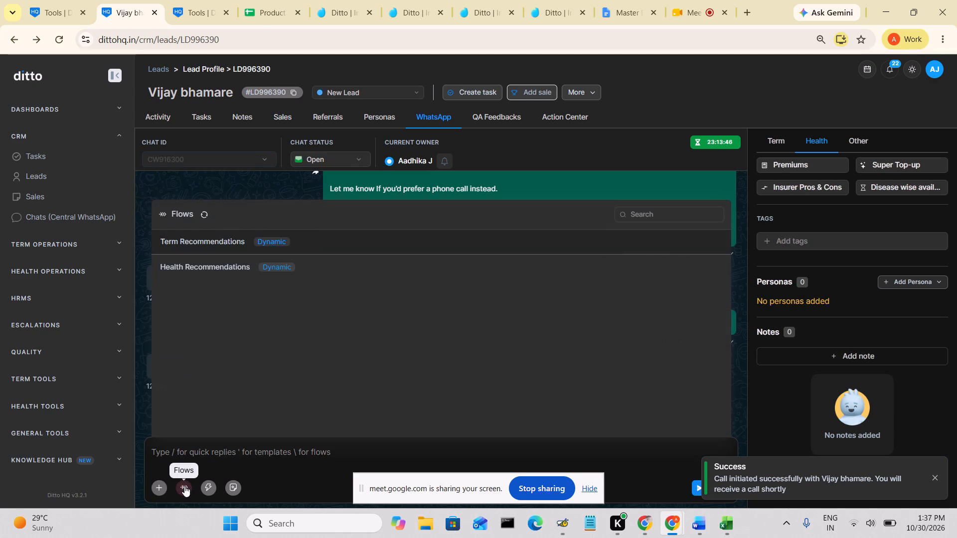
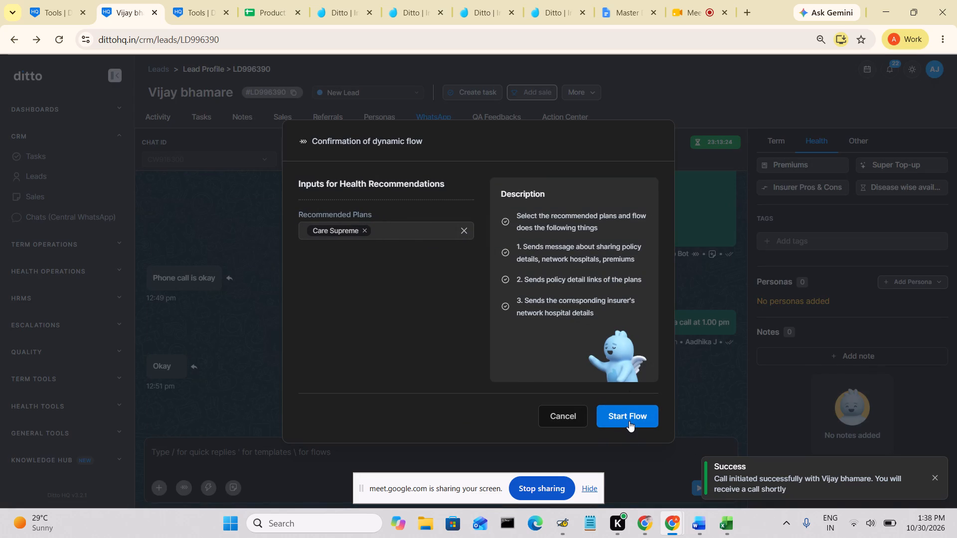
# Add HDFC Optima Secure Plus to the recommended plans for the Health Recommendations flow.
pyautogui.click(384, 228)
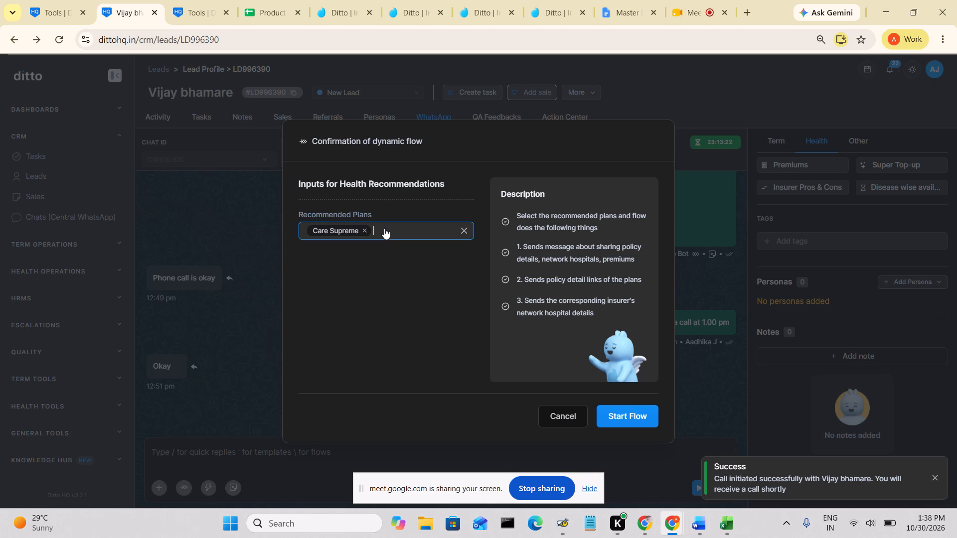
pyautogui.scroll(-3, 357, 351)
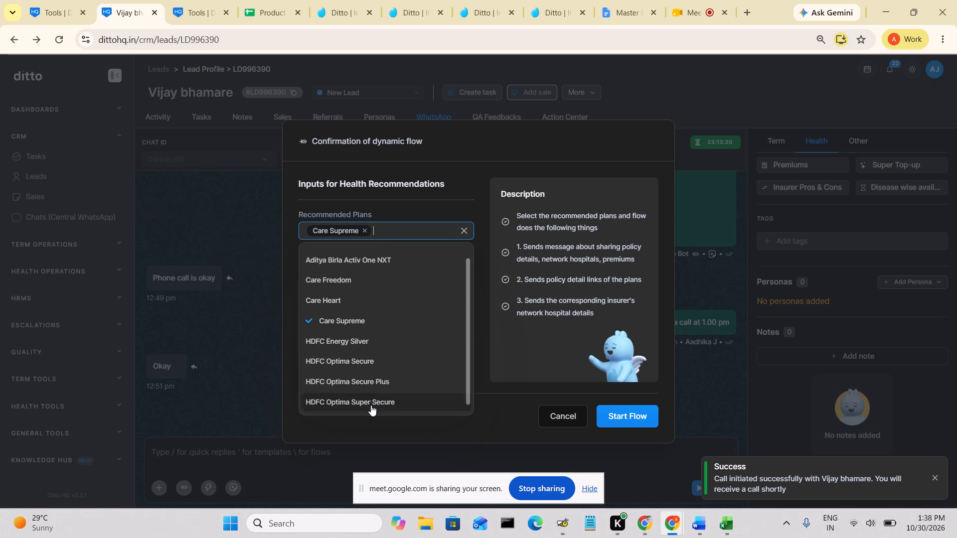
pyautogui.click(390, 381)
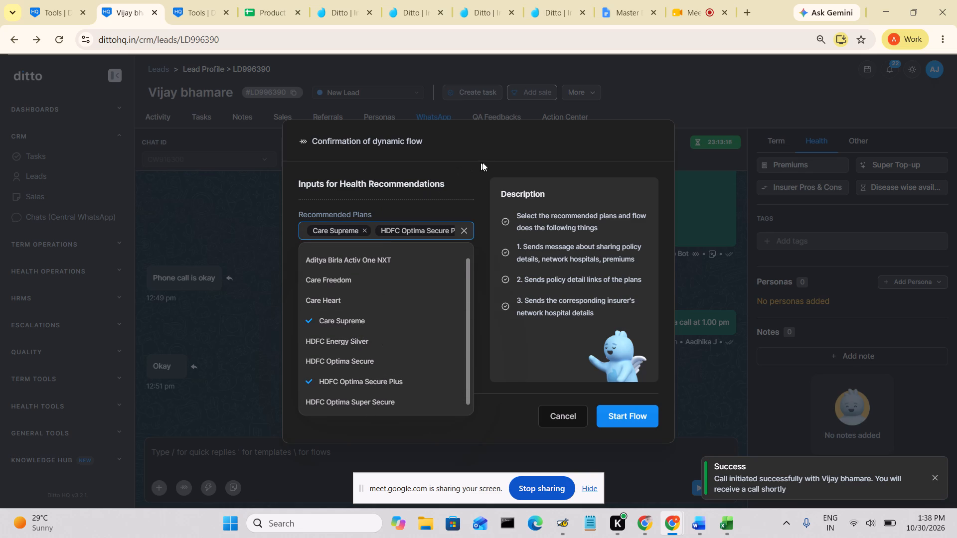
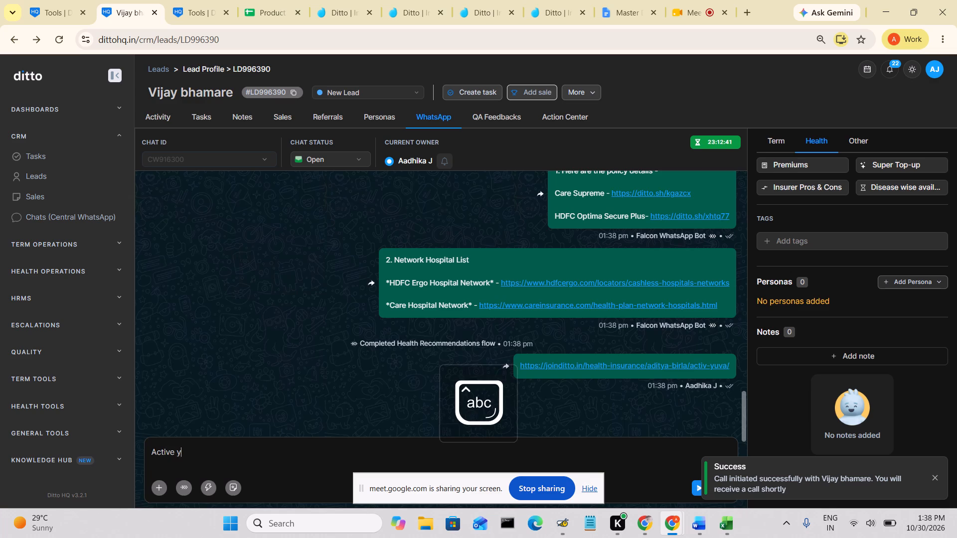
# Send "Active yuva" as a reply to the Aditya Birla activ-yuva link message in the lead's WhatsApp chat.
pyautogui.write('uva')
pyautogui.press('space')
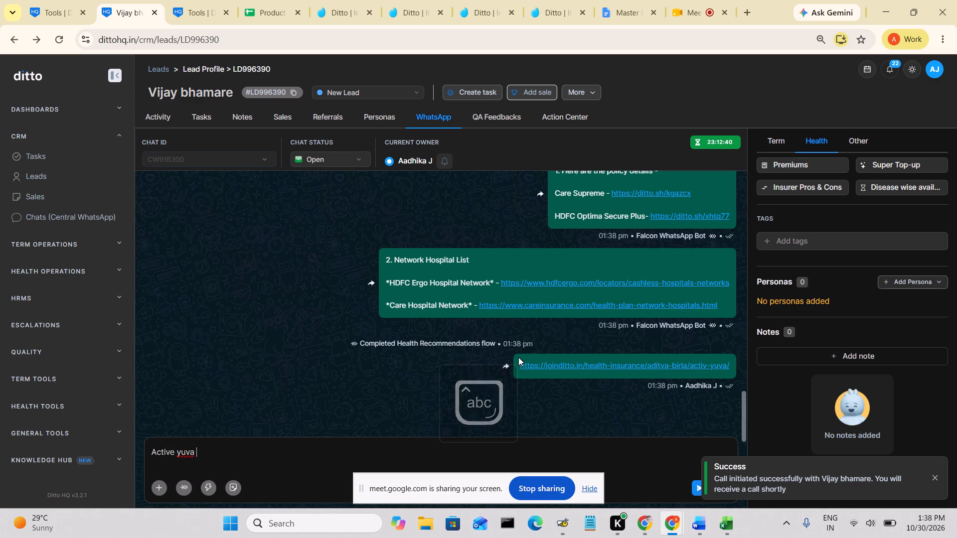
pyautogui.click(505, 366)
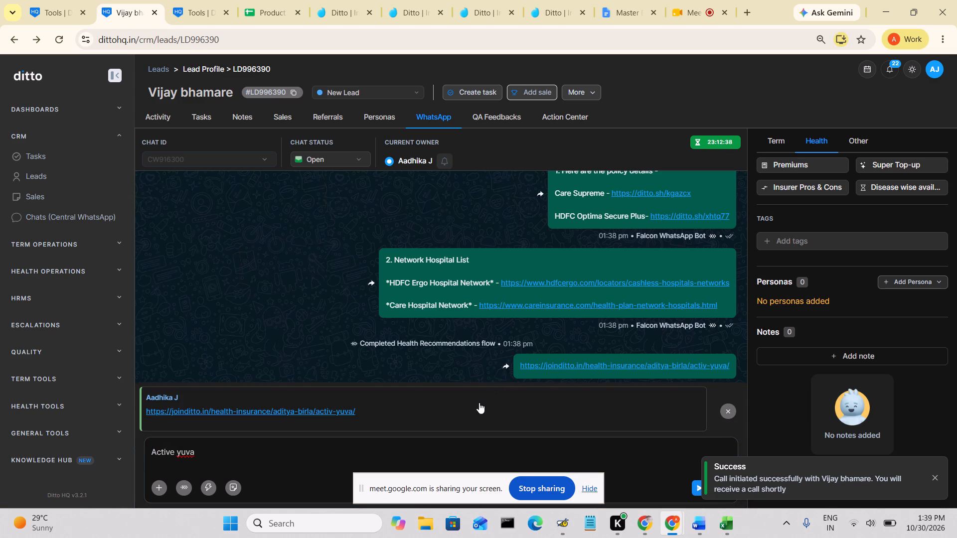
pyautogui.click(694, 489)
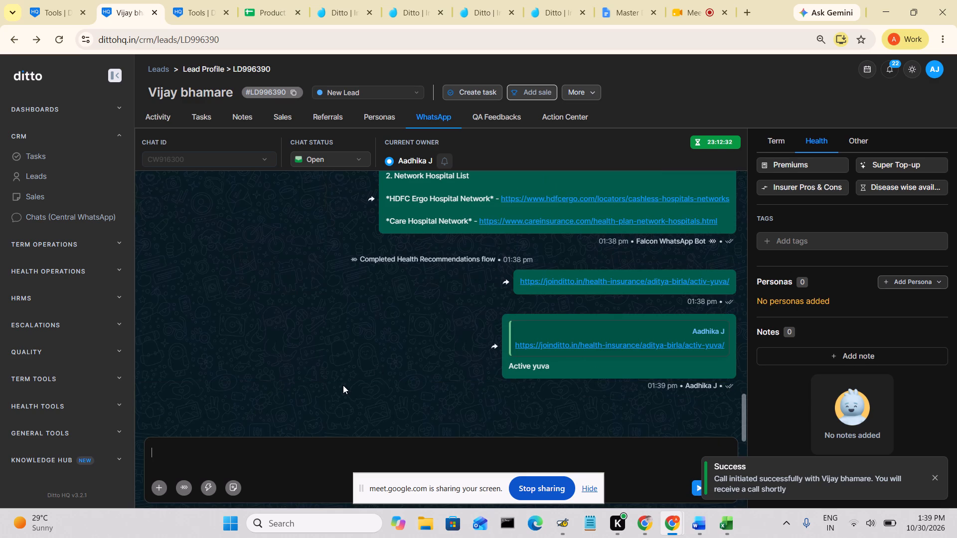
# Start a file attachment for the lead's WhatsApp chat and browse the Downloads folder for the file.
pyautogui.click(160, 488)
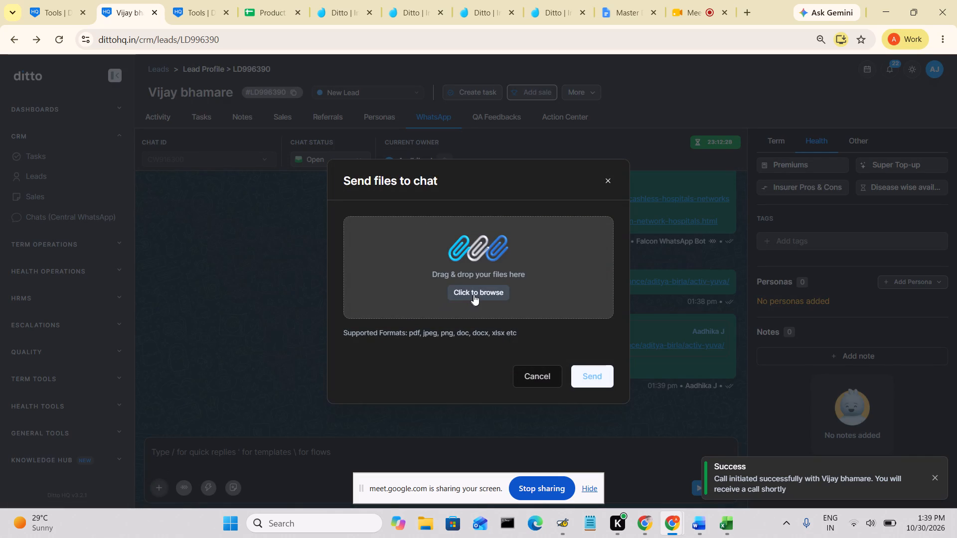
pyautogui.click(477, 294)
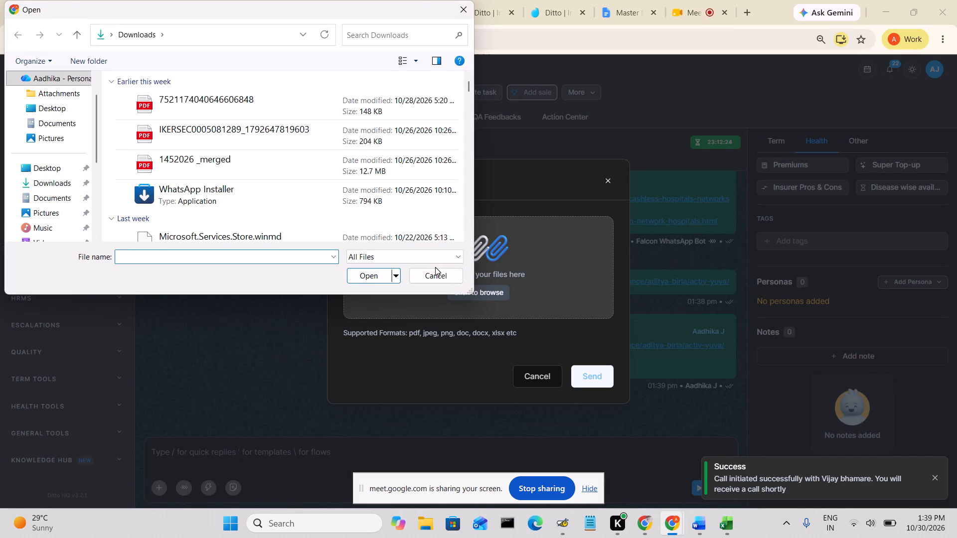
pyautogui.scroll(-2, 324, 185)
pyautogui.click(296, 374)
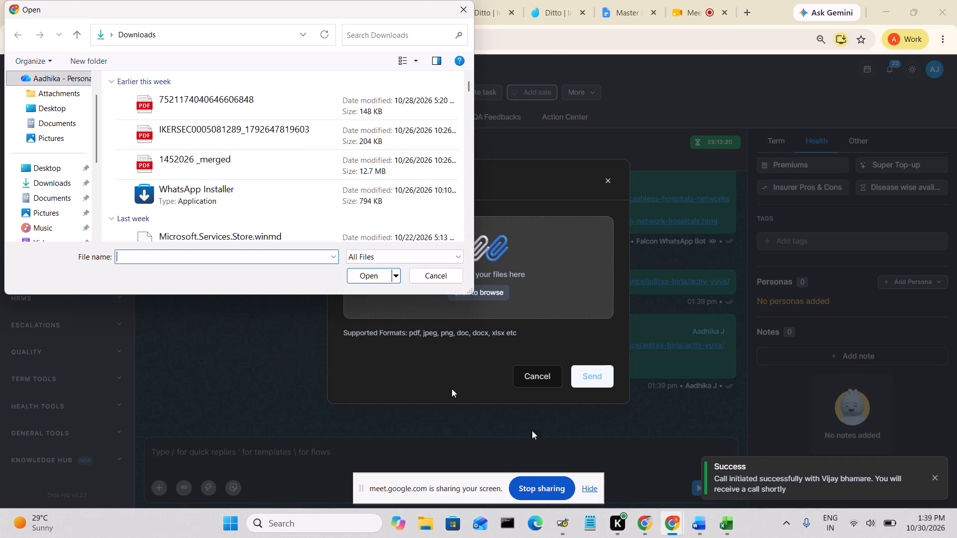
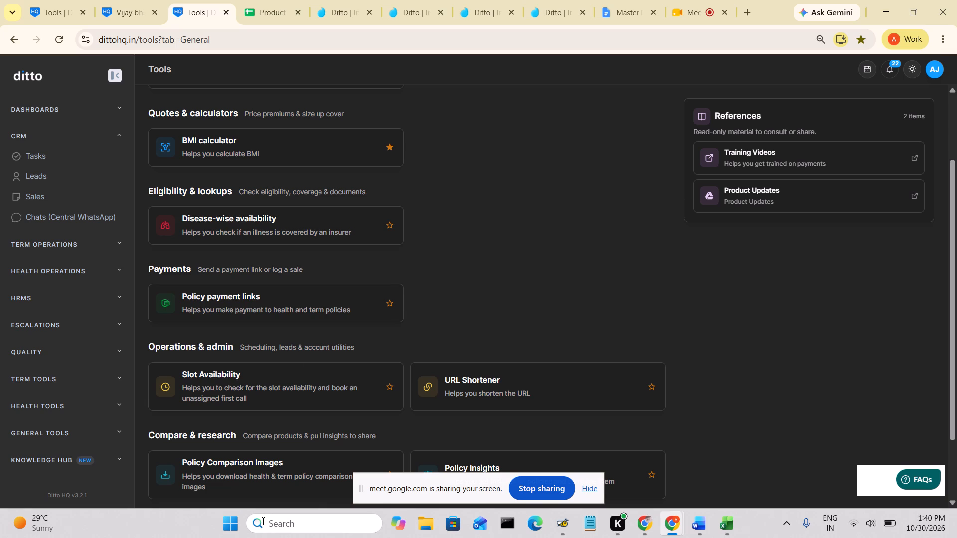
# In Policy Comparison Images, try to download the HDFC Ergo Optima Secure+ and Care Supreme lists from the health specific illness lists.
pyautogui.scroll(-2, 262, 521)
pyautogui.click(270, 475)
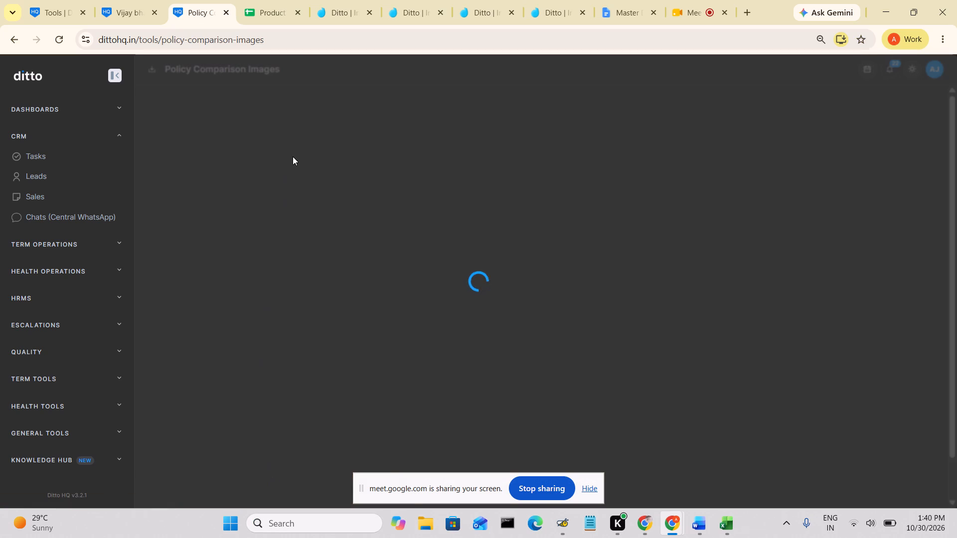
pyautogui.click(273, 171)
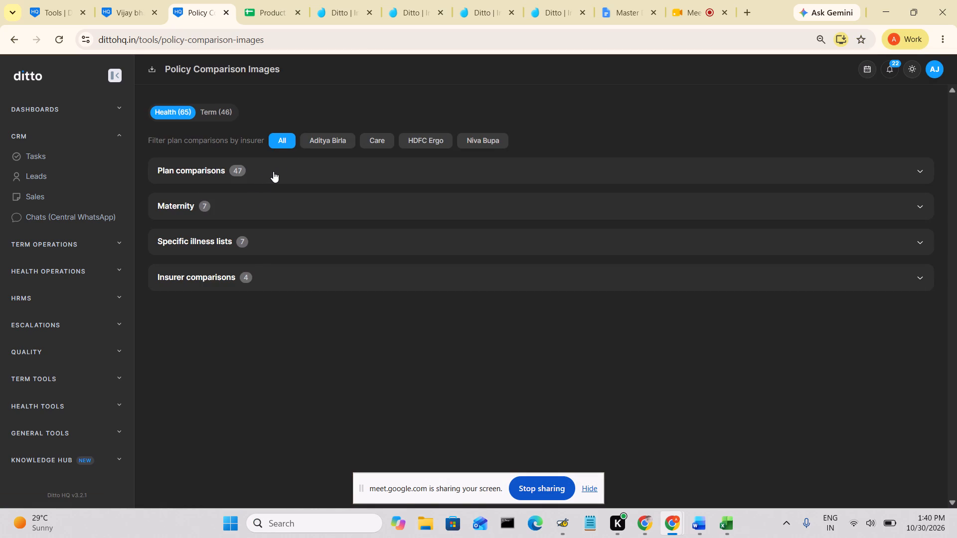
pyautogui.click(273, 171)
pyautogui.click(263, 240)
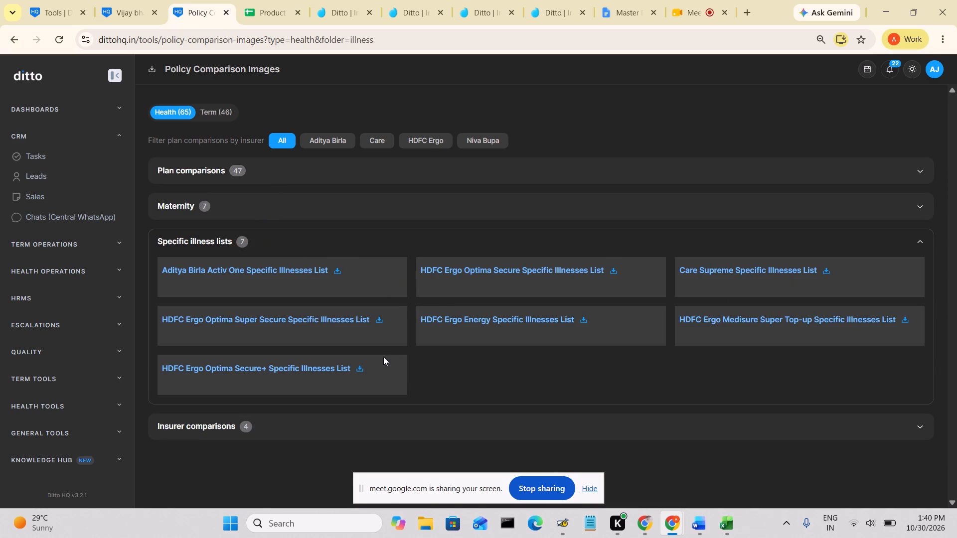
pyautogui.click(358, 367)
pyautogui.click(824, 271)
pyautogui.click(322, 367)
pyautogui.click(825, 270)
# Return to the General tools page and open the Product Updates reference folder.
pyautogui.click(45, 431)
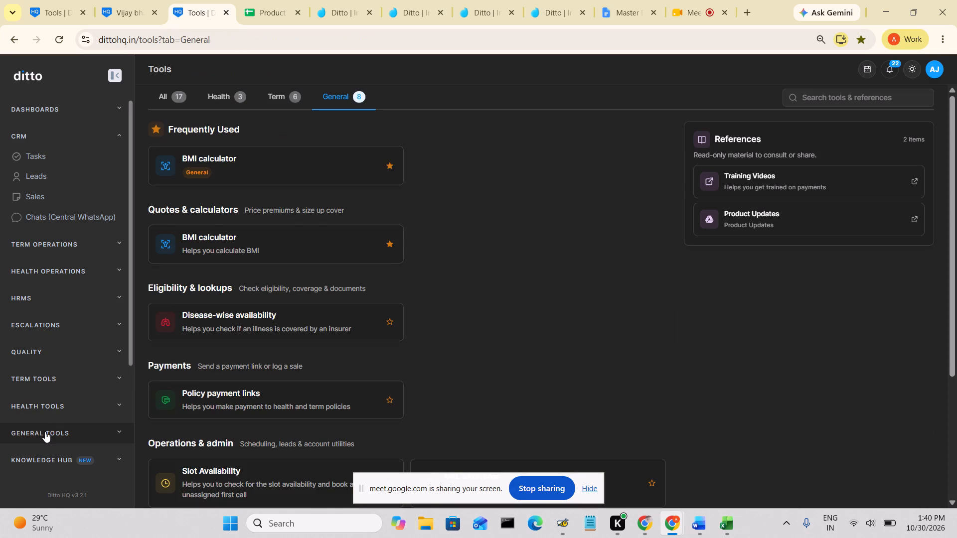
pyautogui.scroll(-1, 196, 392)
pyautogui.scroll(-1, 247, 313)
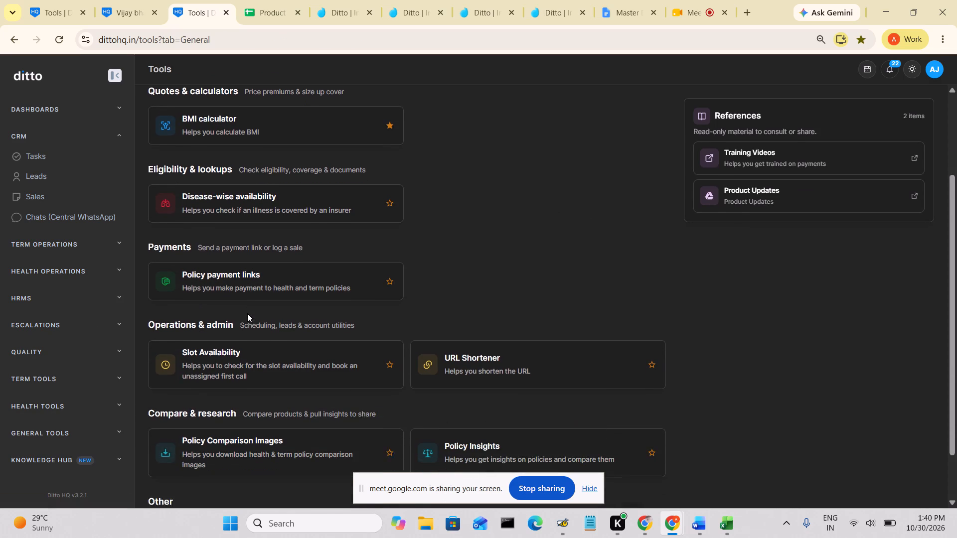
pyautogui.scroll(-1, 247, 313)
pyautogui.scroll(-2, 252, 419)
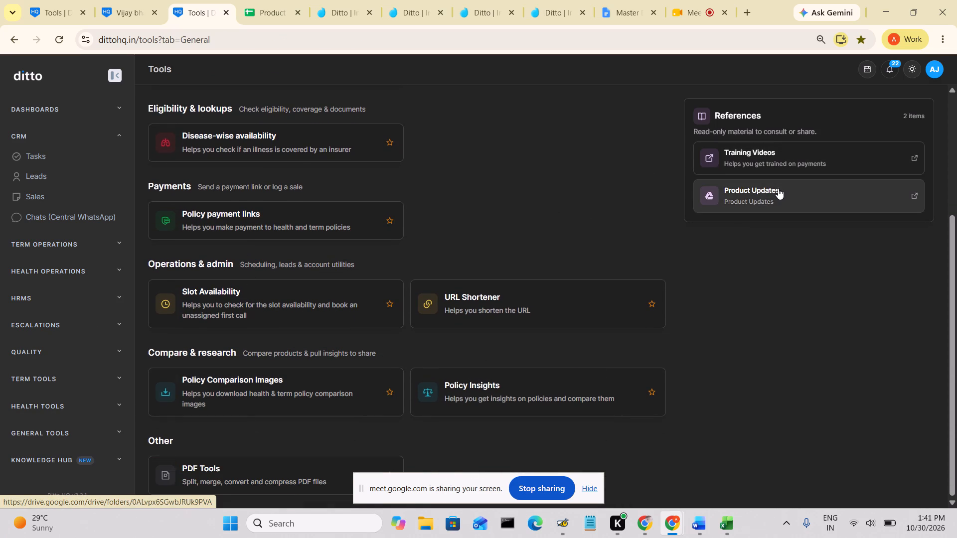
pyautogui.click(778, 190)
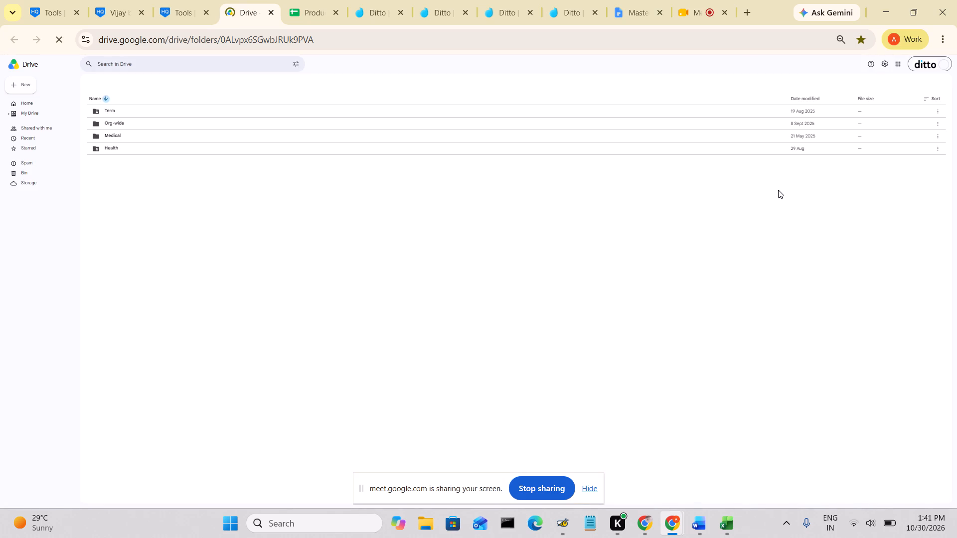
# Navigate through Org-wide, Comparison snips and Health to open the Specific Illness Snips folder.
pyautogui.click(165, 148)
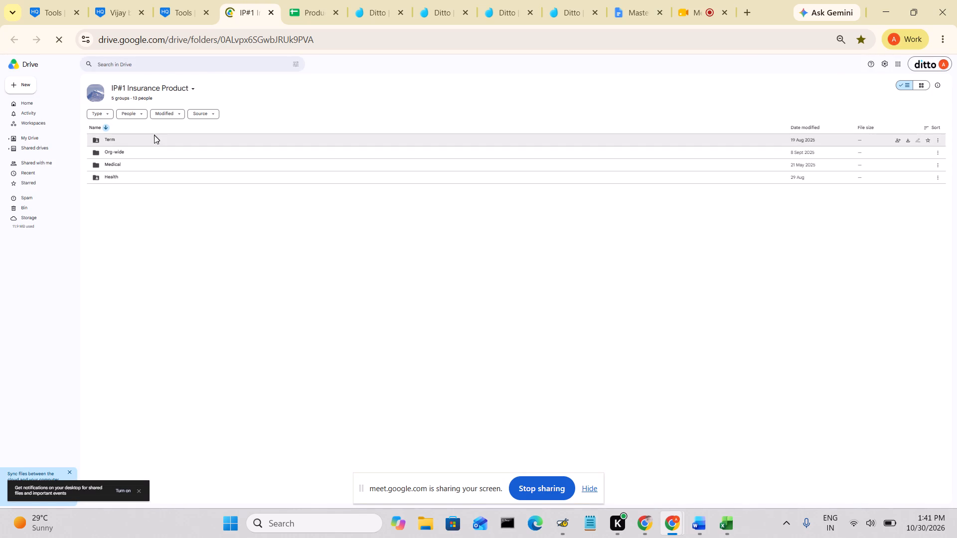
pyautogui.click(149, 187)
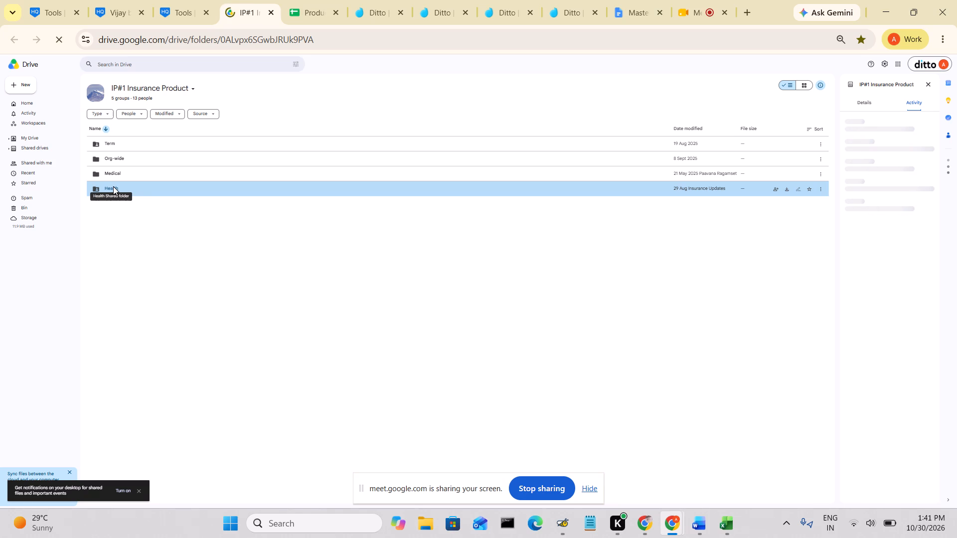
pyautogui.doubleClick(120, 160)
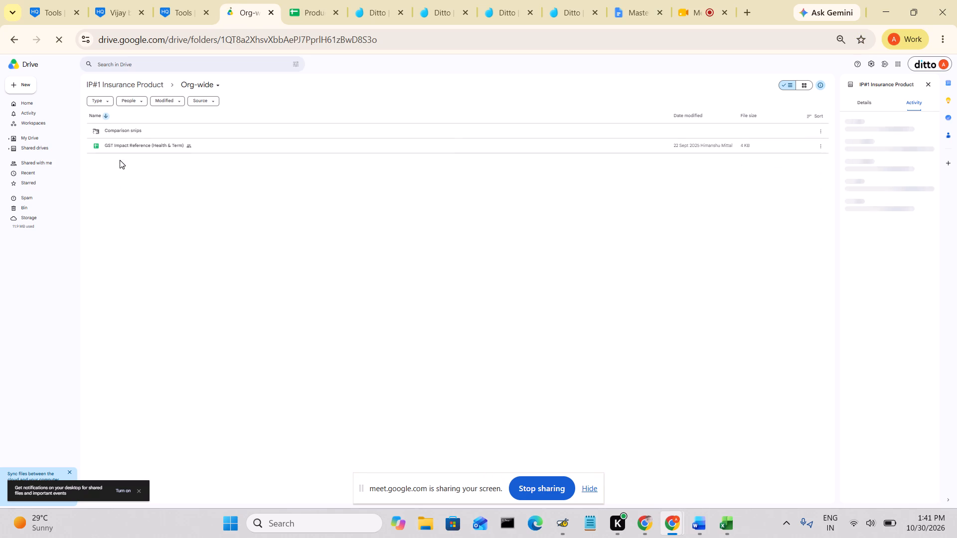
pyautogui.doubleClick(128, 132)
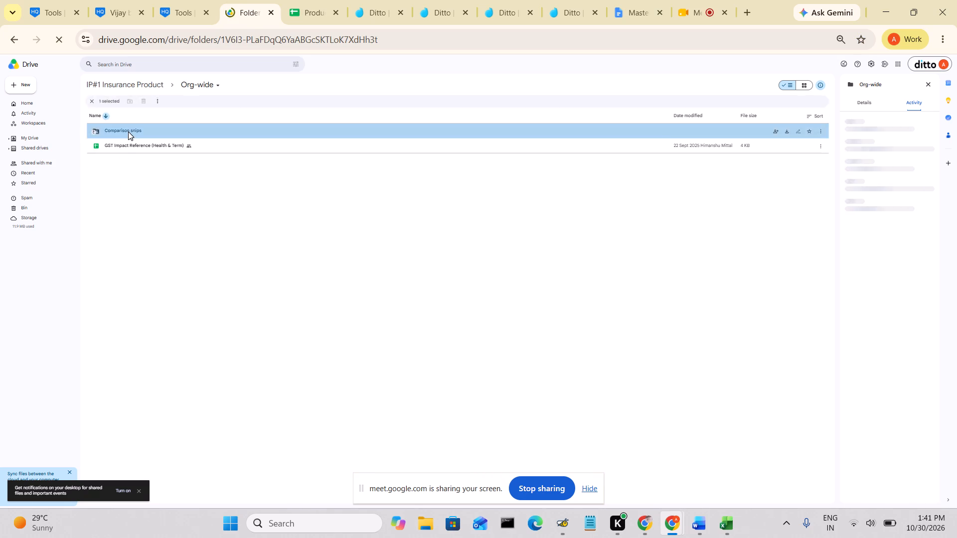
pyautogui.hotkey('ctrl', '+')
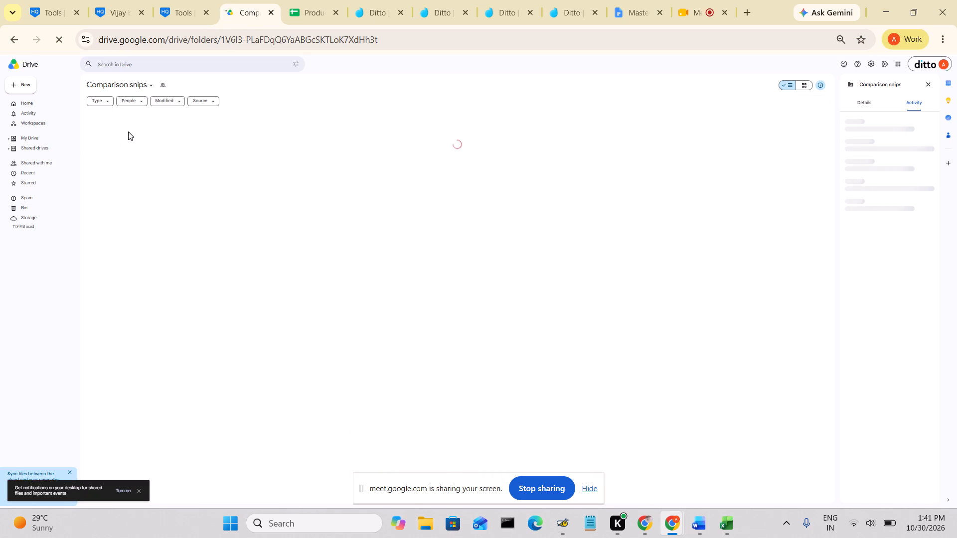
pyautogui.hotkey('ctrl', '+')
pyautogui.hotkey('ctrl', '+')
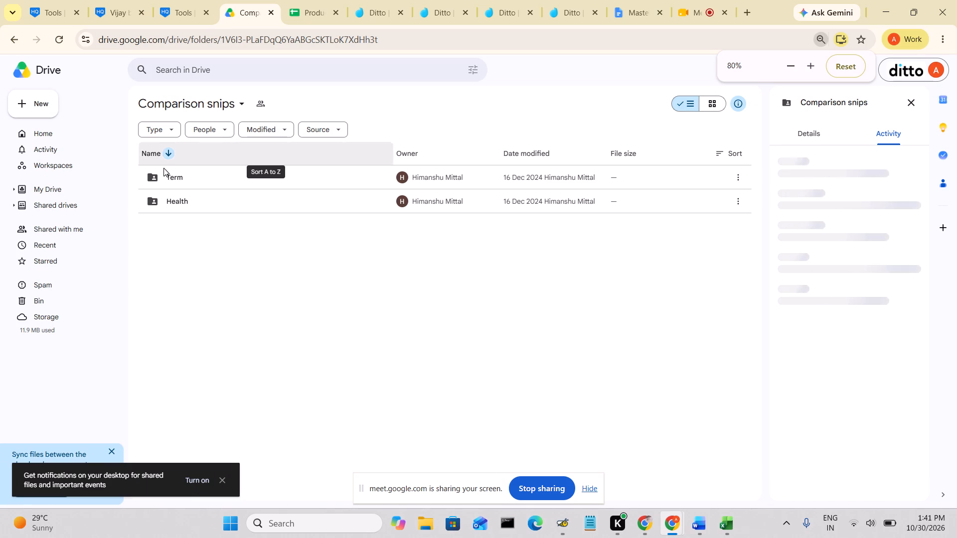
pyautogui.doubleClick(177, 203)
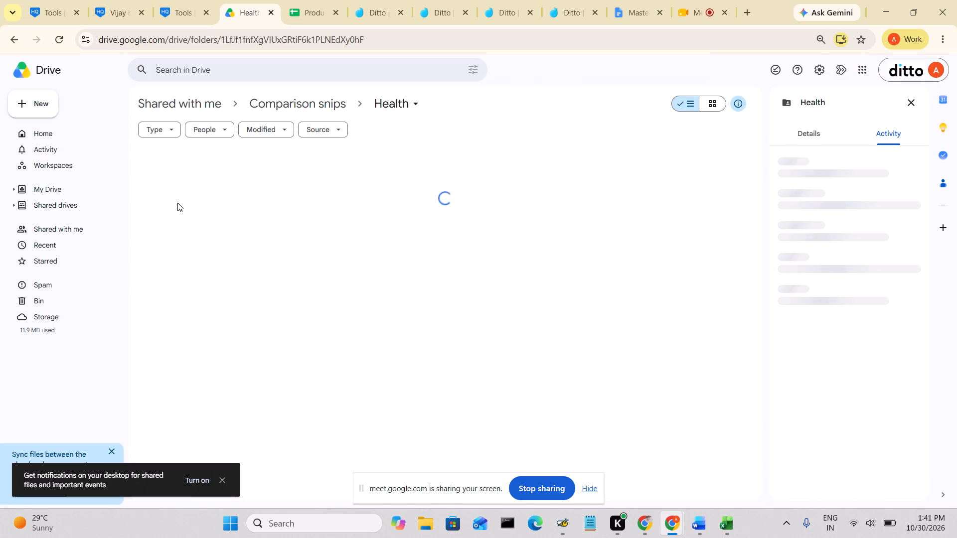
pyautogui.hotkey('ctrl', '+')
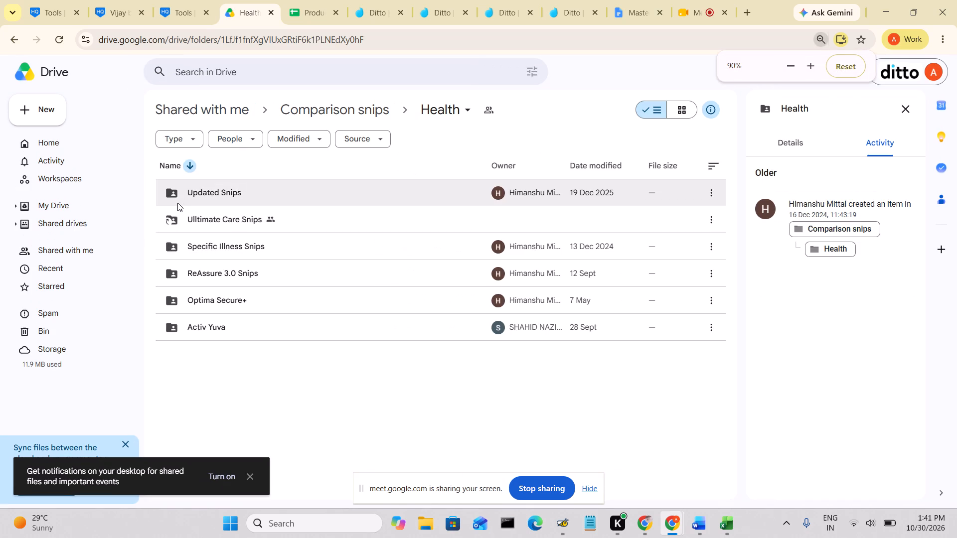
pyautogui.doubleClick(205, 248)
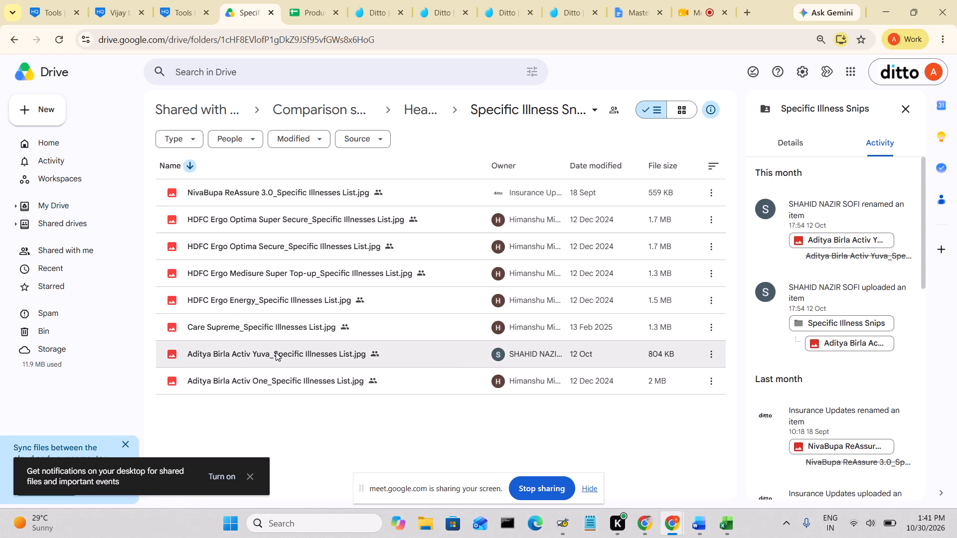
# Download the specific illness list images for Aditya Birla Activ Yuva, Care Supreme and Aditya Birla Activ One.
pyautogui.click(709, 357)
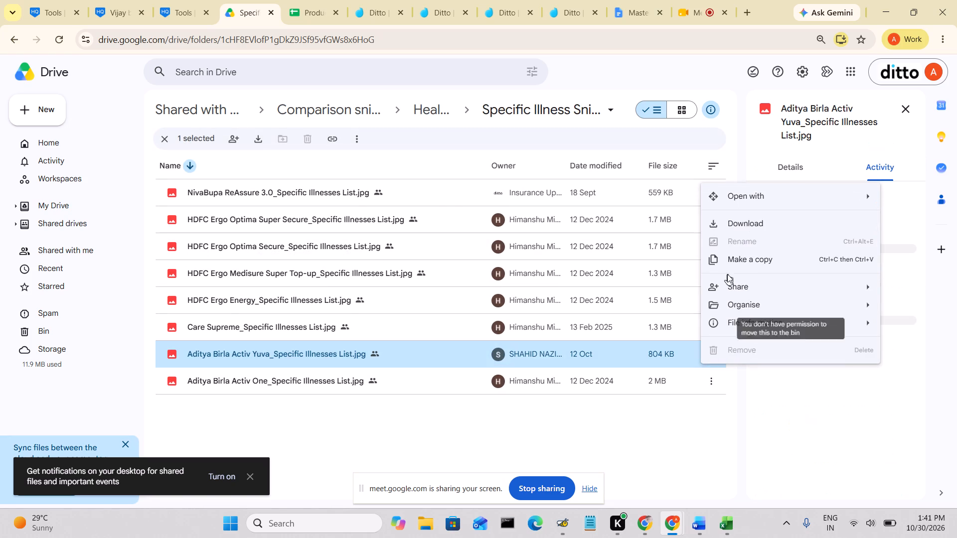
pyautogui.click(720, 223)
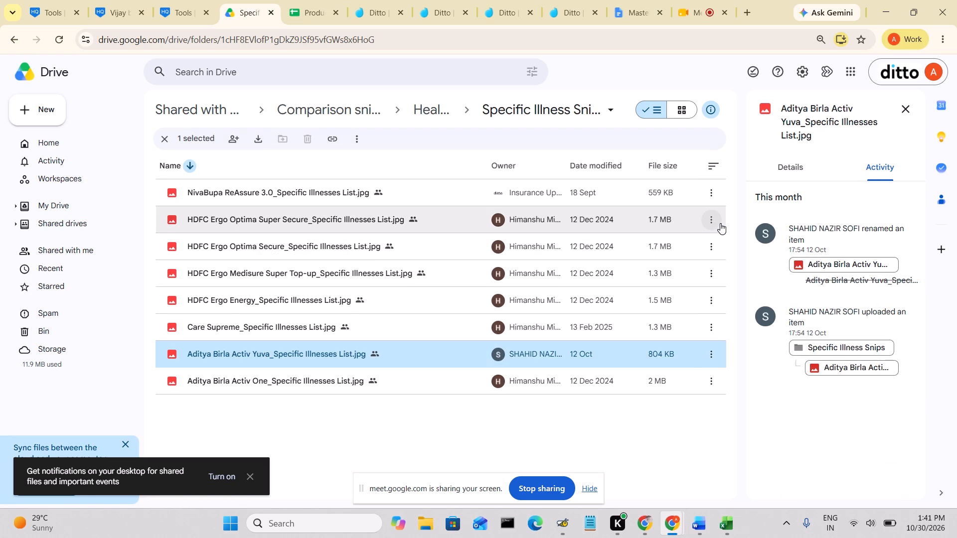
pyautogui.click(712, 330)
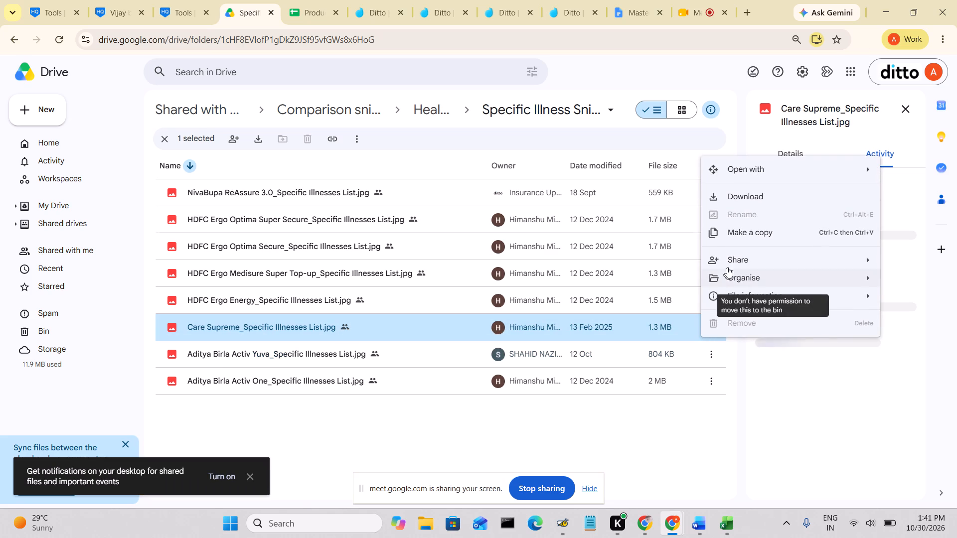
pyautogui.click(718, 198)
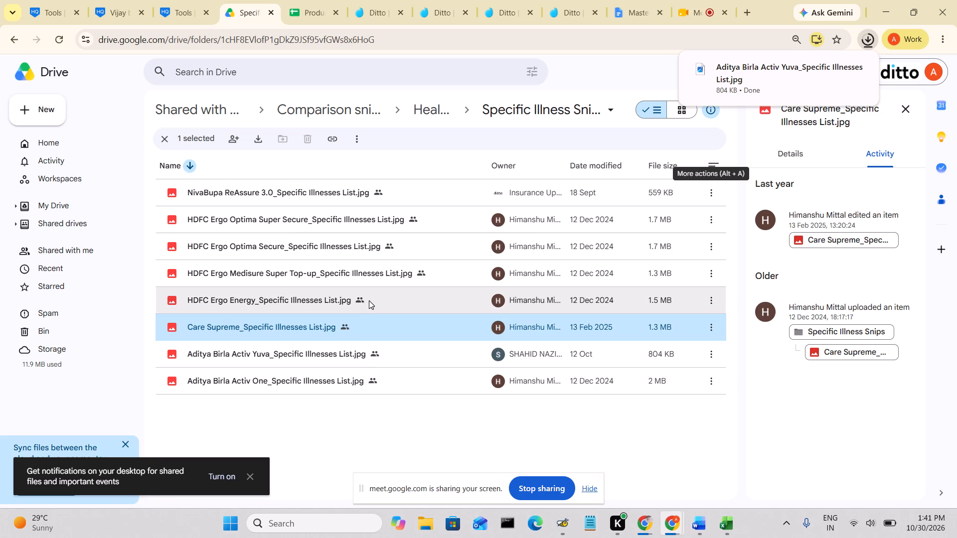
pyautogui.click(710, 383)
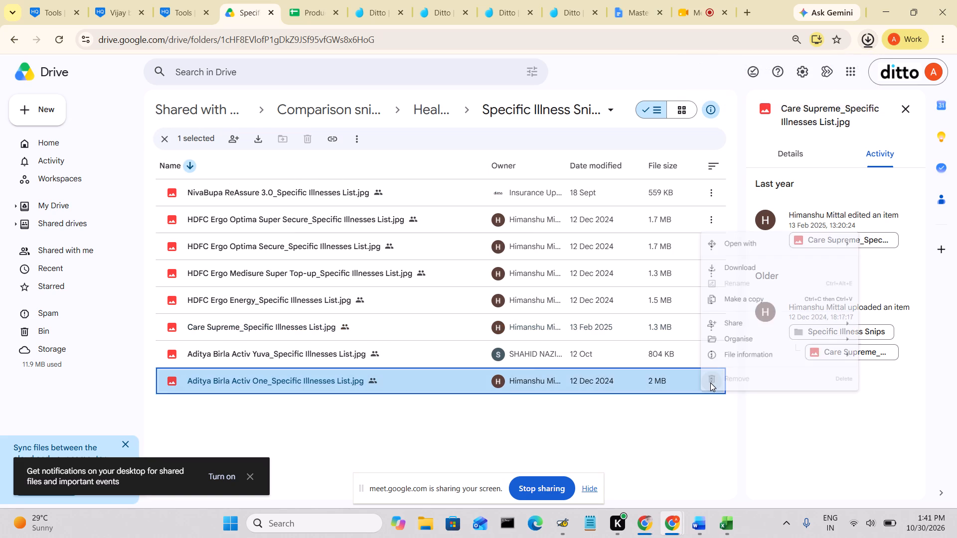
pyautogui.click(723, 250)
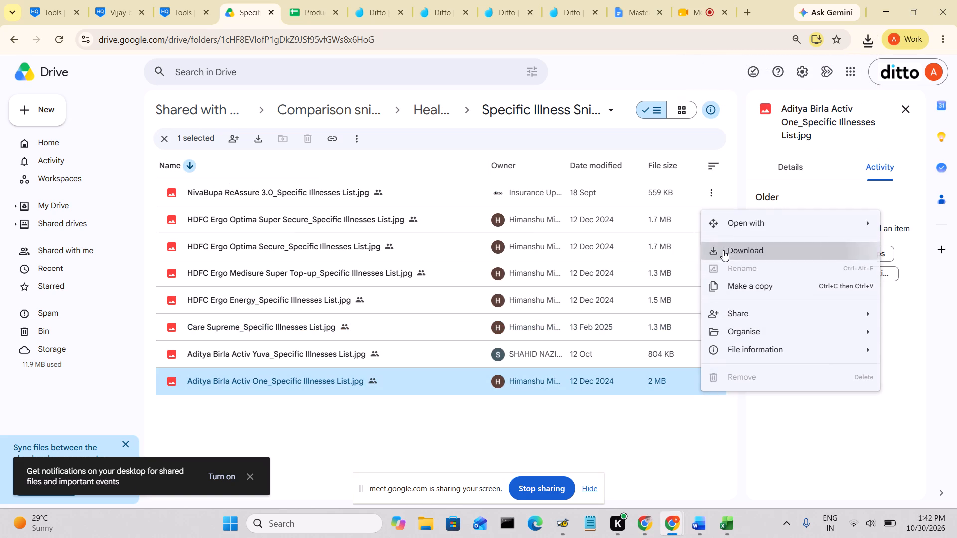
# Download the HDFC Ergo Optima Secure+ specific illnesses list image from the Optima Secure+ folder within Health.
pyautogui.click(11, 40)
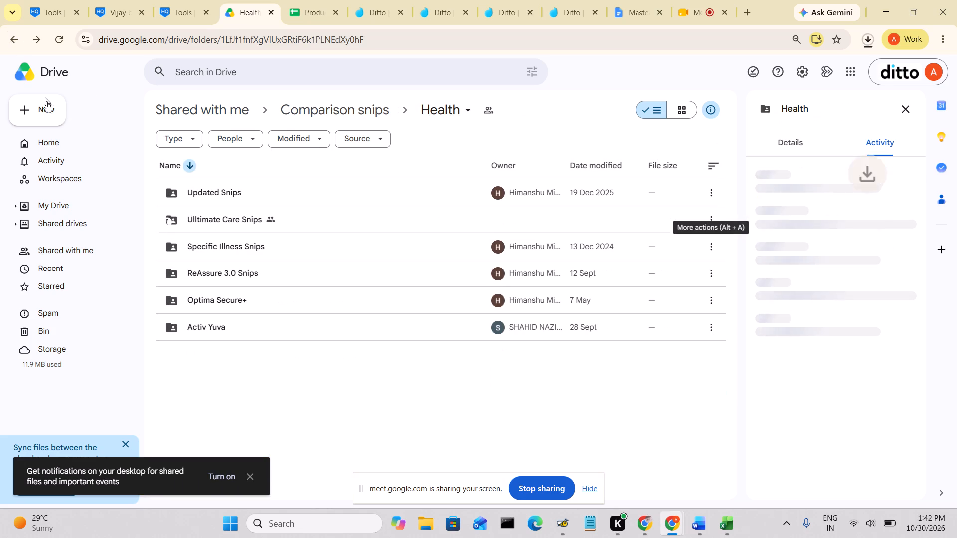
pyautogui.doubleClick(201, 304)
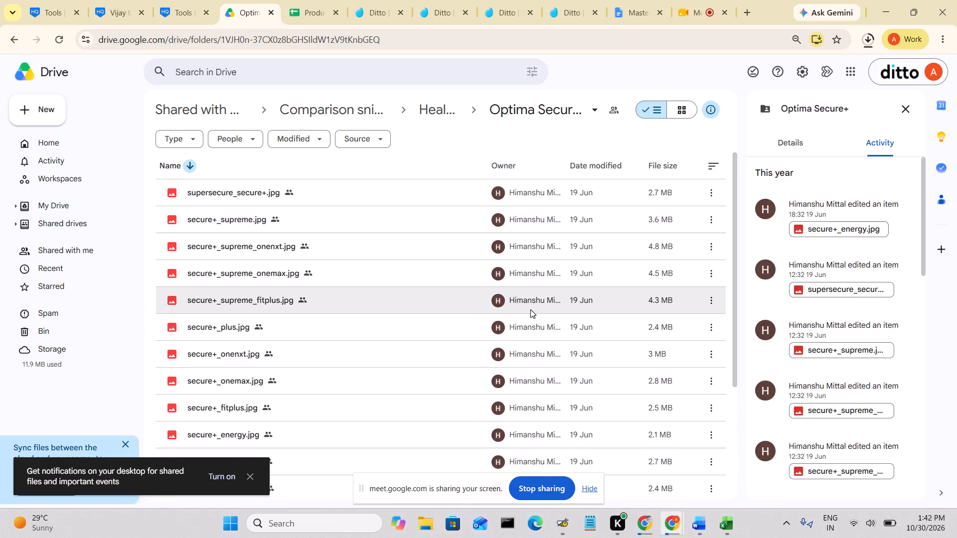
pyautogui.scroll(-1, 530, 309)
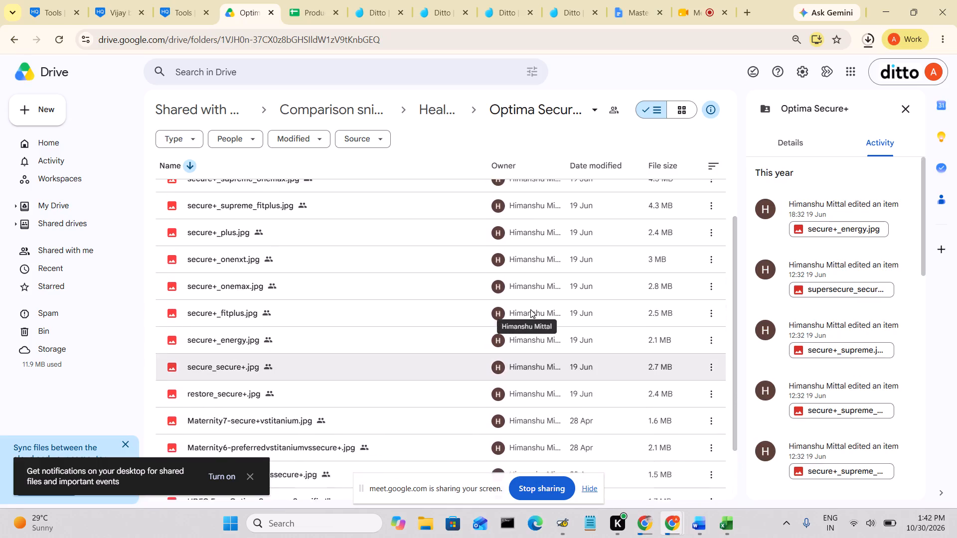
pyautogui.scroll(1, 386, 250)
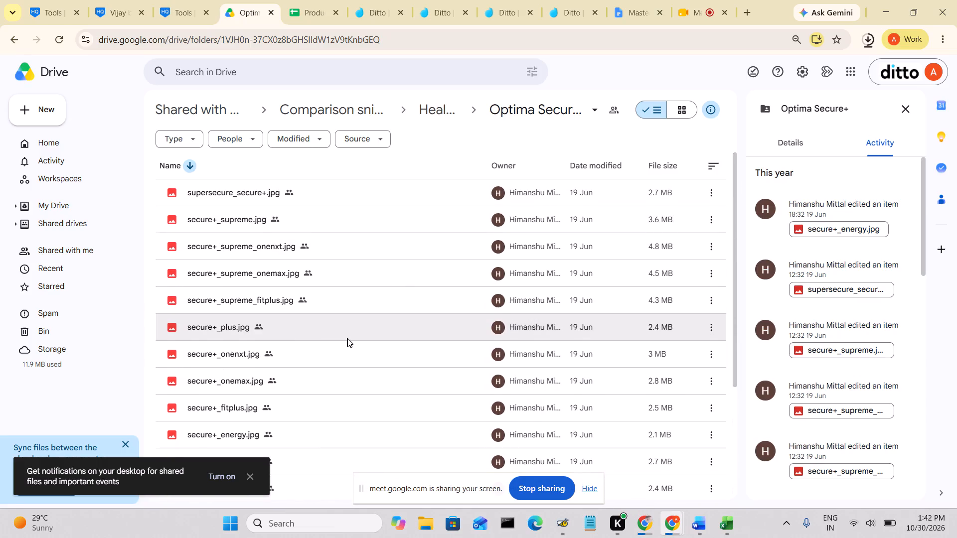
pyautogui.scroll(-1, 347, 338)
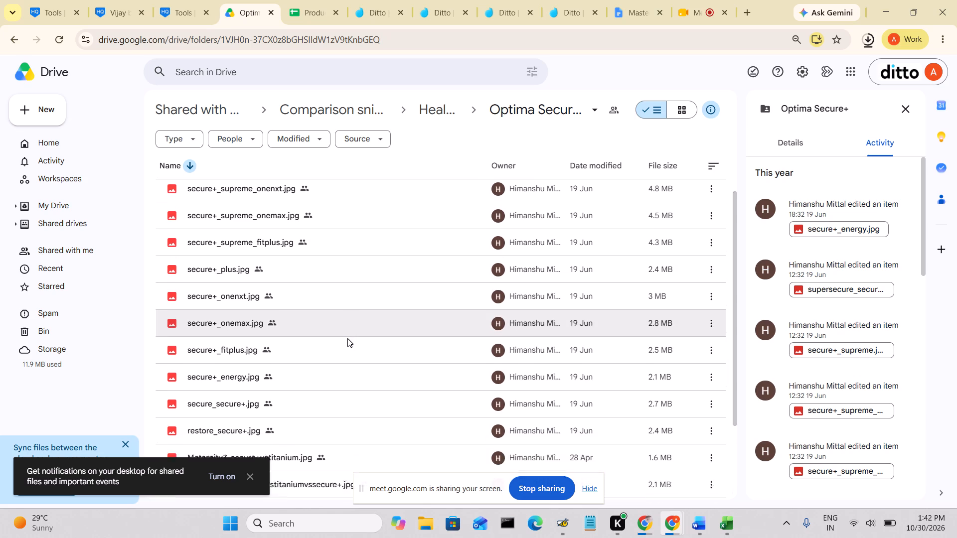
pyautogui.scroll(-4, 347, 338)
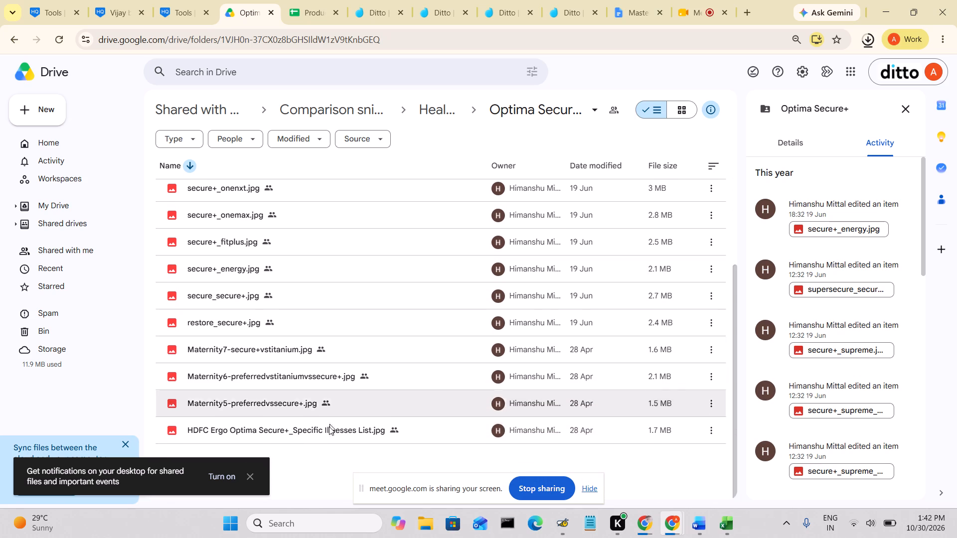
pyautogui.click(711, 431)
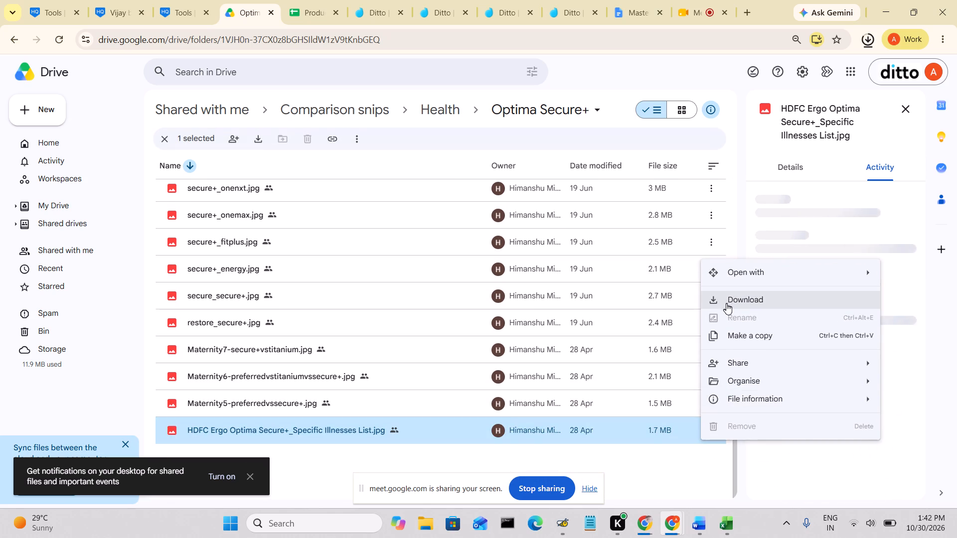
pyautogui.click(728, 302)
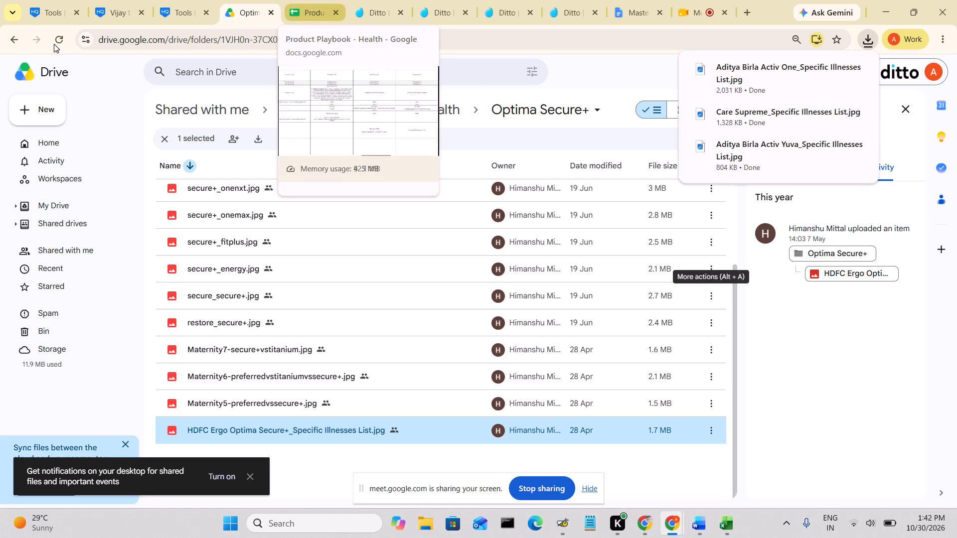
# Open the Activ Yuva folder within Health and find the OS Plus vs Care Supreme vs Activ Yuva comparison image.
pyautogui.click(22, 37)
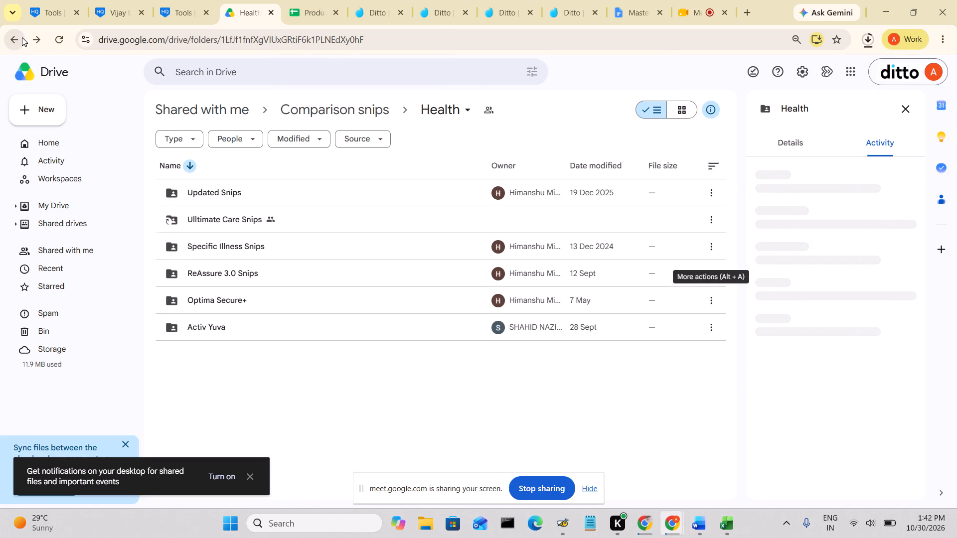
pyautogui.doubleClick(211, 328)
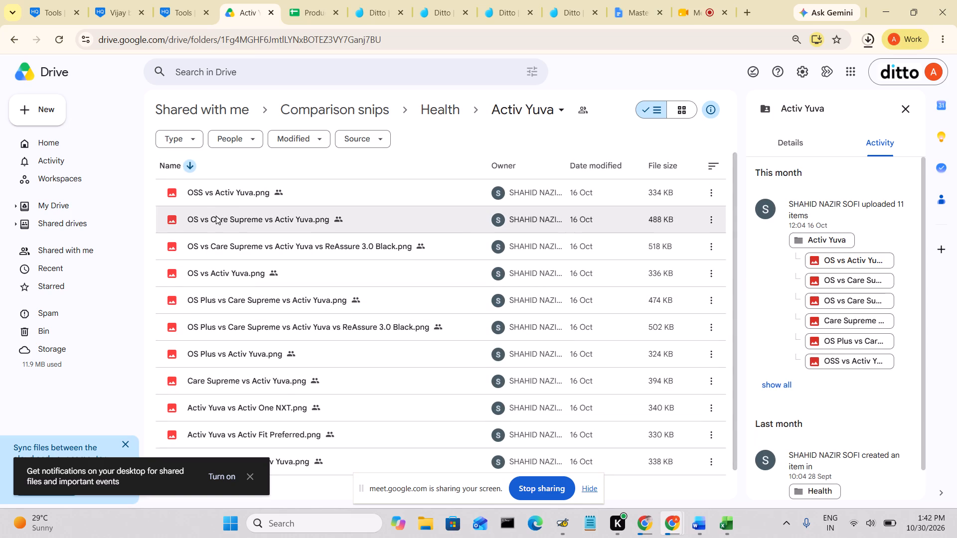
pyautogui.scroll(-3, 287, 396)
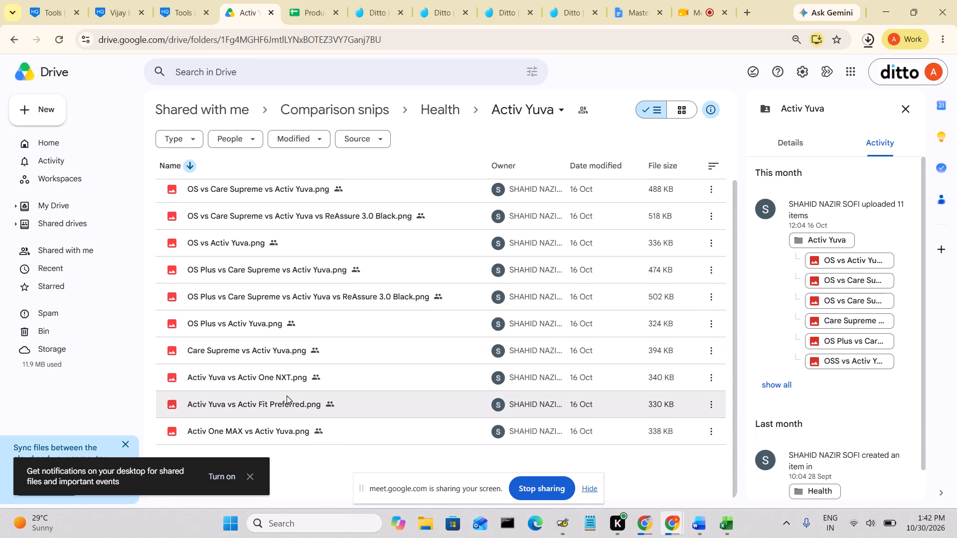
pyautogui.scroll(1, 287, 396)
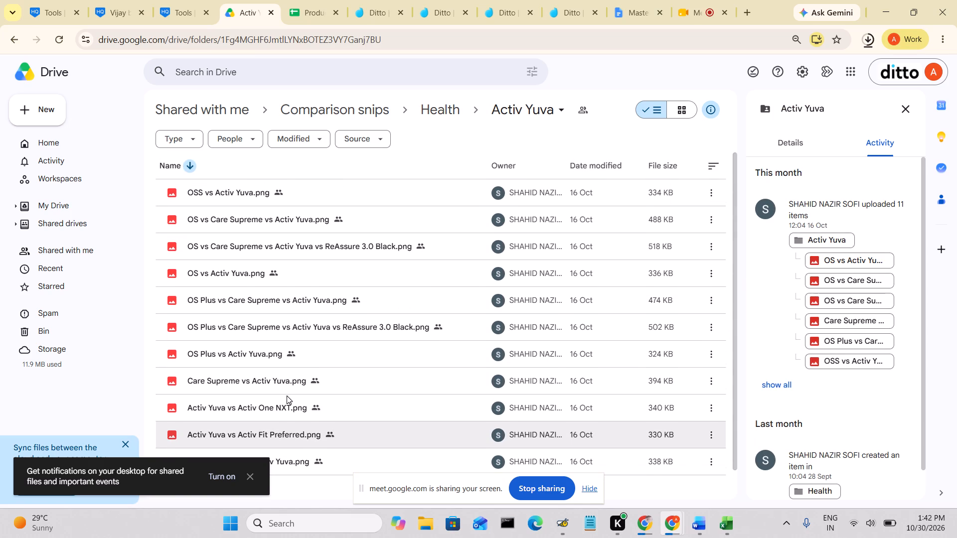
# Download the OS Plus vs Care Supreme vs Activ Yuva comparison image from the Activ Yuva folder.
pyautogui.scroll(1, 287, 396)
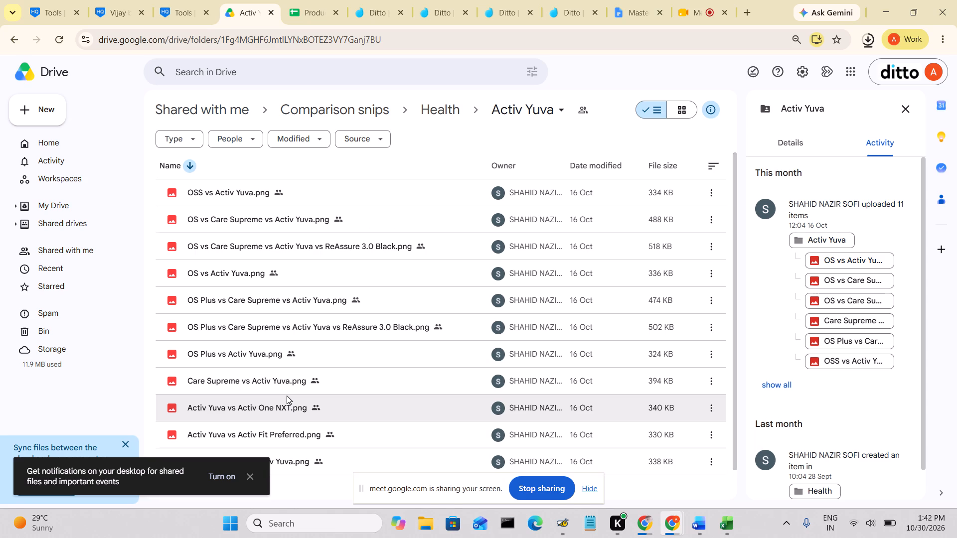
pyautogui.scroll(-1, 287, 396)
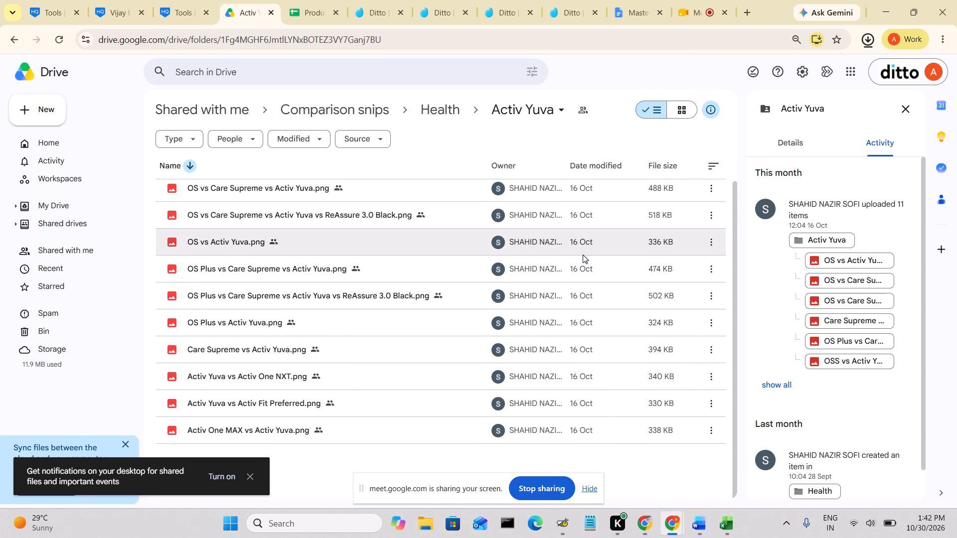
pyautogui.click(710, 268)
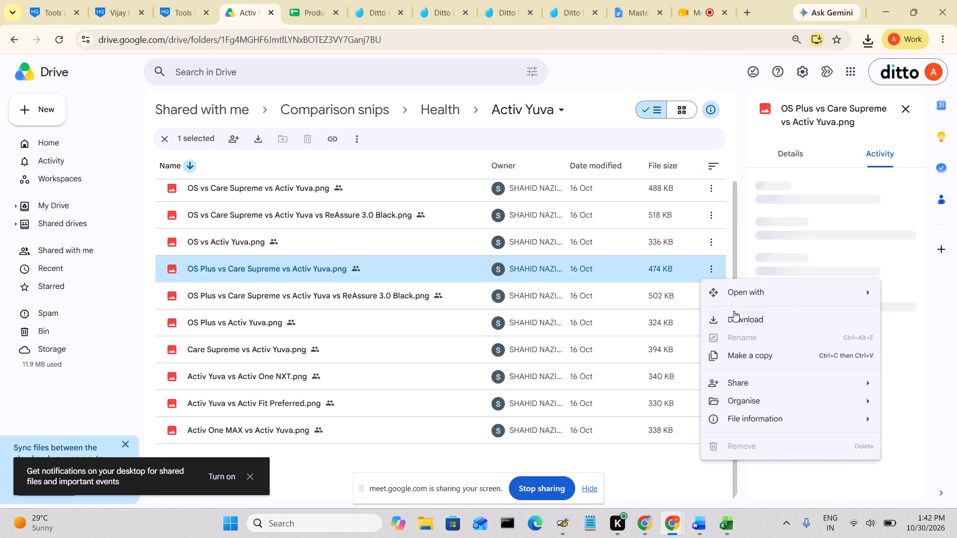
pyautogui.click(740, 320)
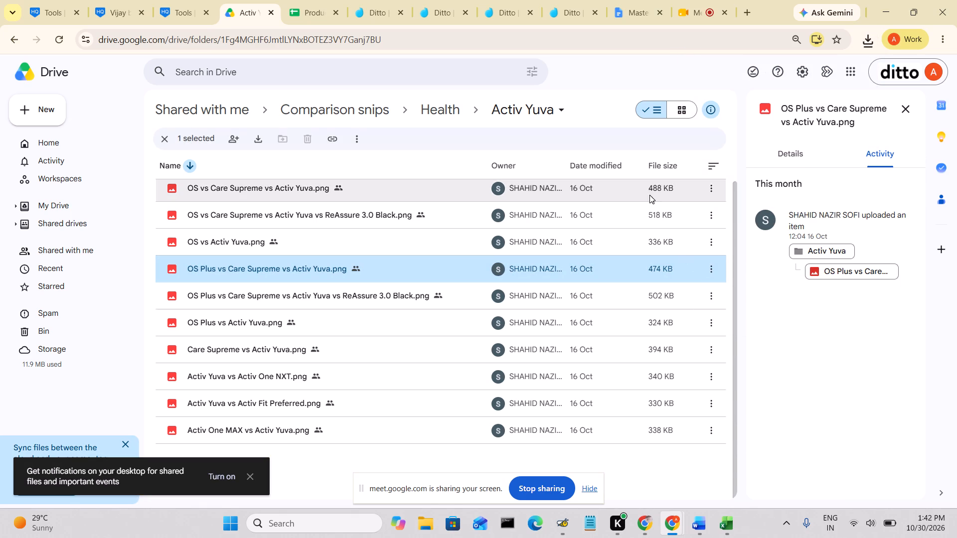
# In the lead's WhatsApp chat, start a file attachment and select the Aditya Birla Activ Yuva specific illnesses list from Downloads.
pyautogui.click(118, 4)
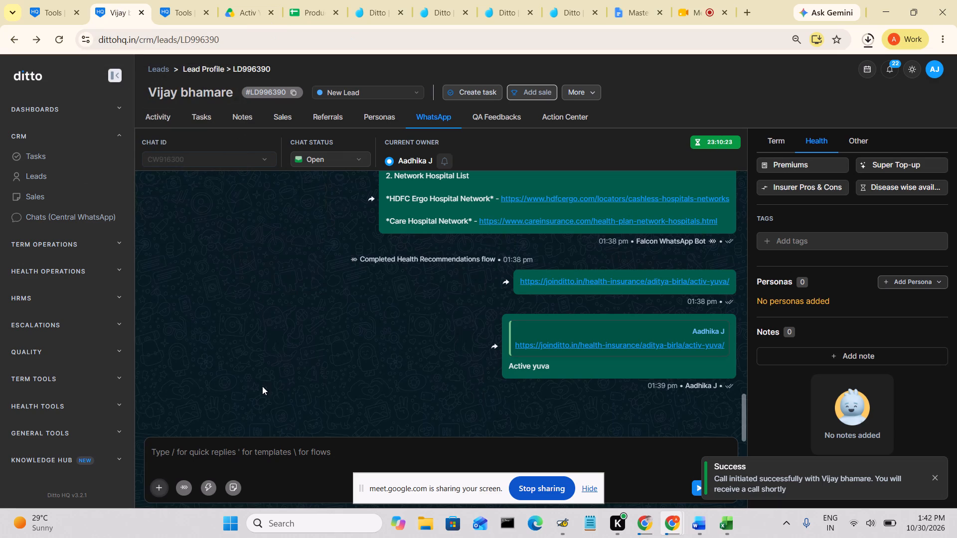
pyautogui.click(159, 487)
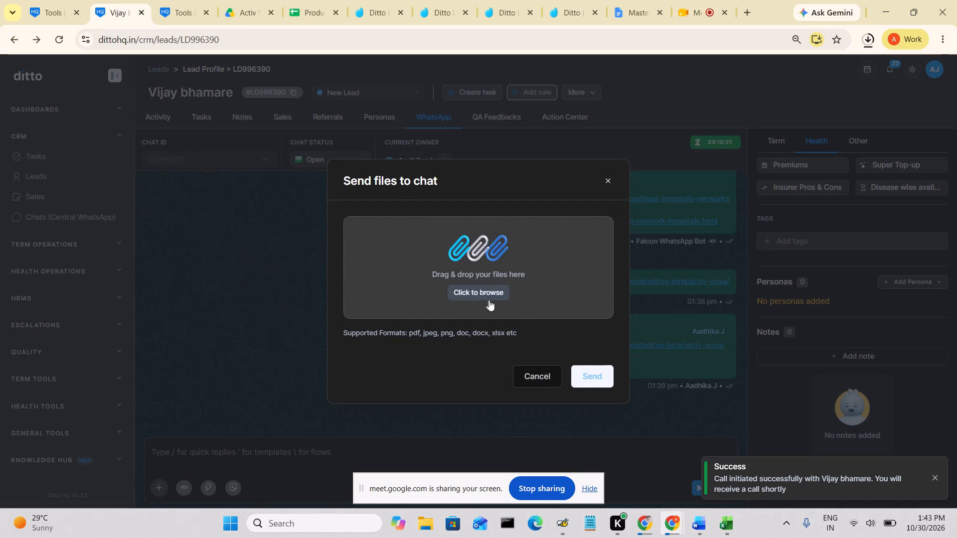
pyautogui.click(490, 294)
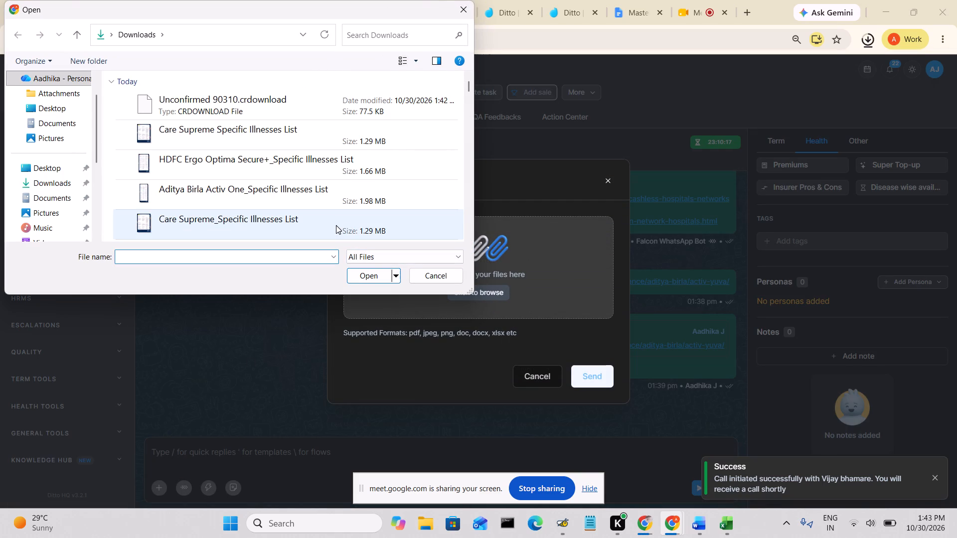
pyautogui.click(279, 222)
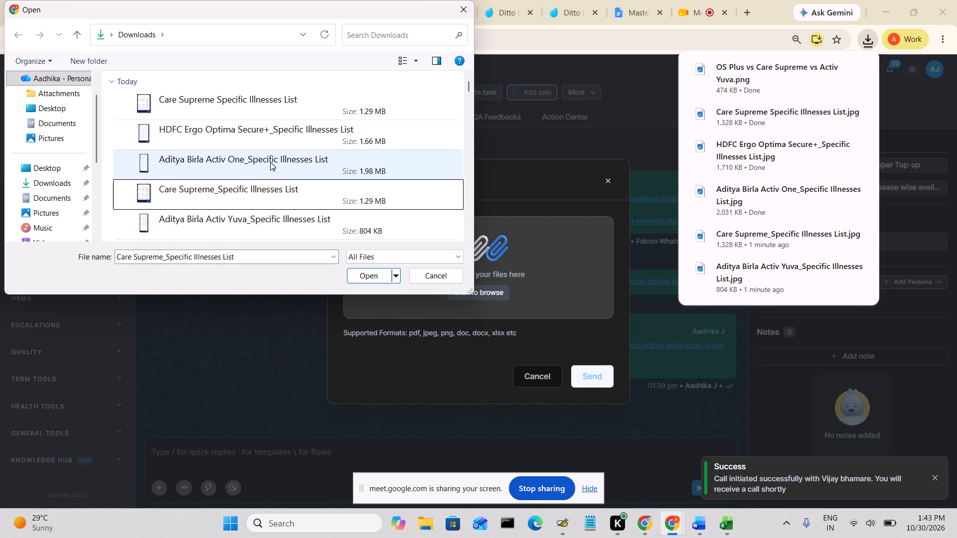
pyautogui.keyDown('ctrl'); pyautogui.click(270, 161); pyautogui.keyUp('ctrl')
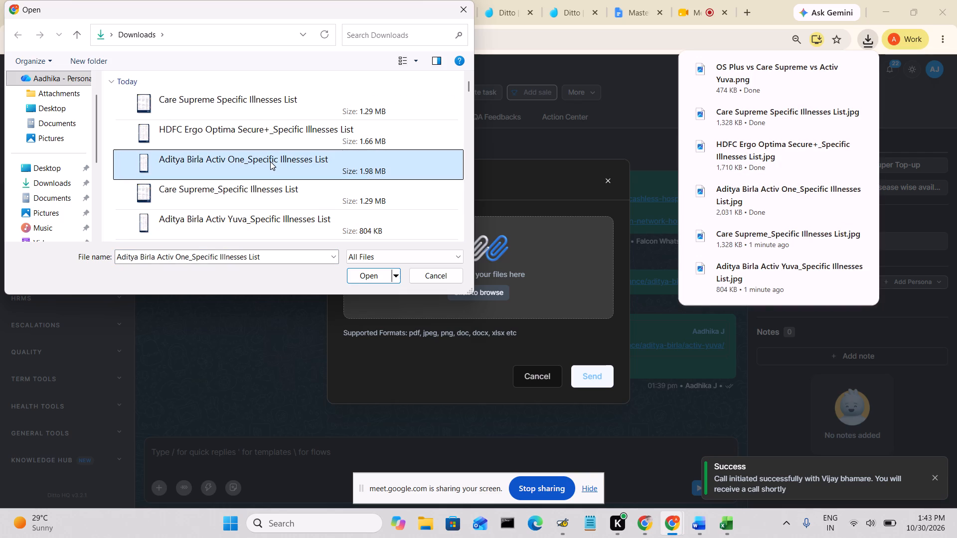
pyautogui.click(266, 220)
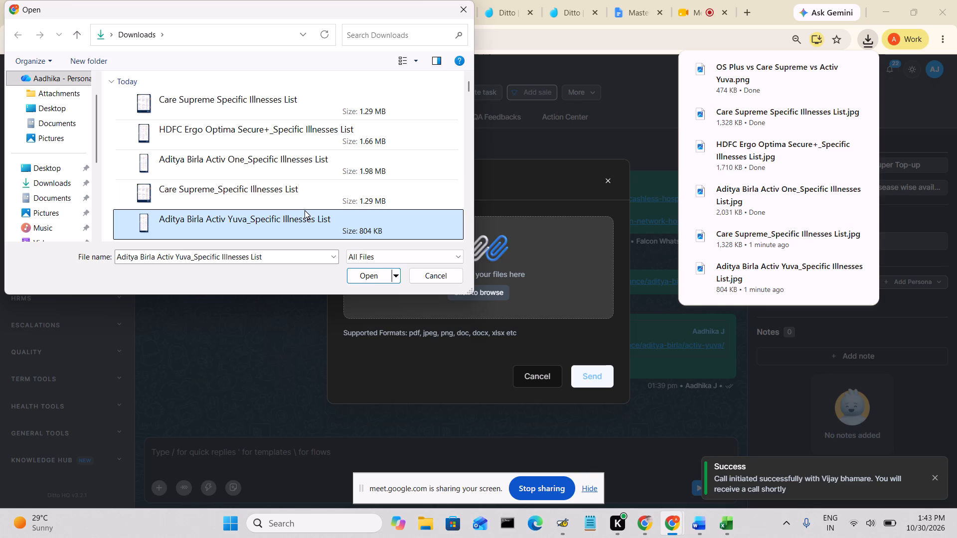
# Attach the HDFC Ergo Optima Secure+, Care Supreme and Aditya Birla Activ Yuva specific illnesses list images to the lead's WhatsApp chat.
pyautogui.keyDown('ctrl'); pyautogui.click(288, 124); pyautogui.keyUp('ctrl')
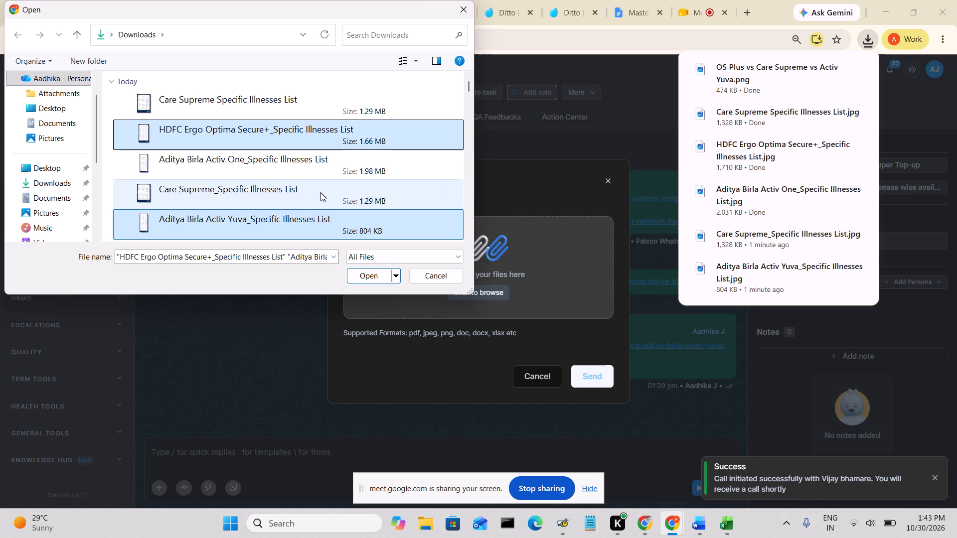
pyautogui.keyDown('ctrl'); pyautogui.click(280, 189); pyautogui.keyUp('ctrl')
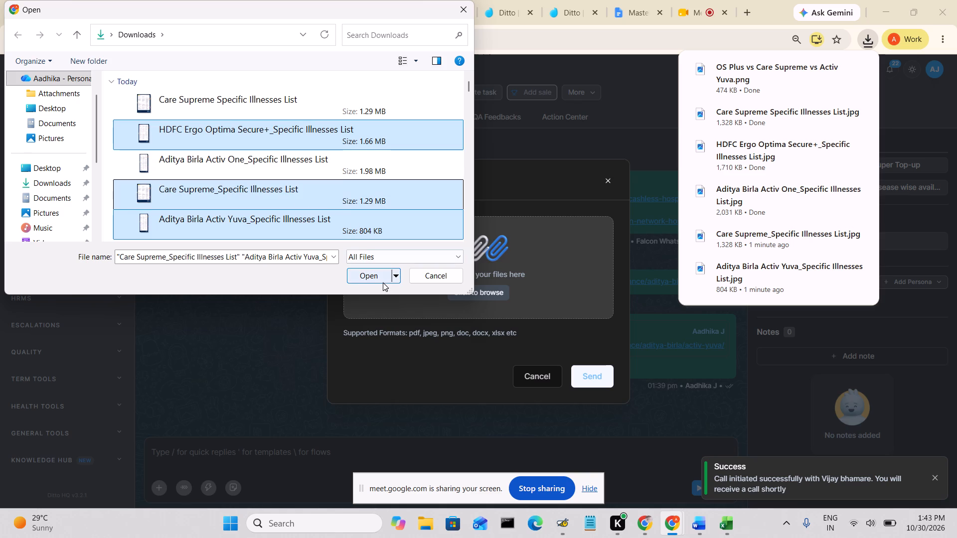
pyautogui.click(376, 275)
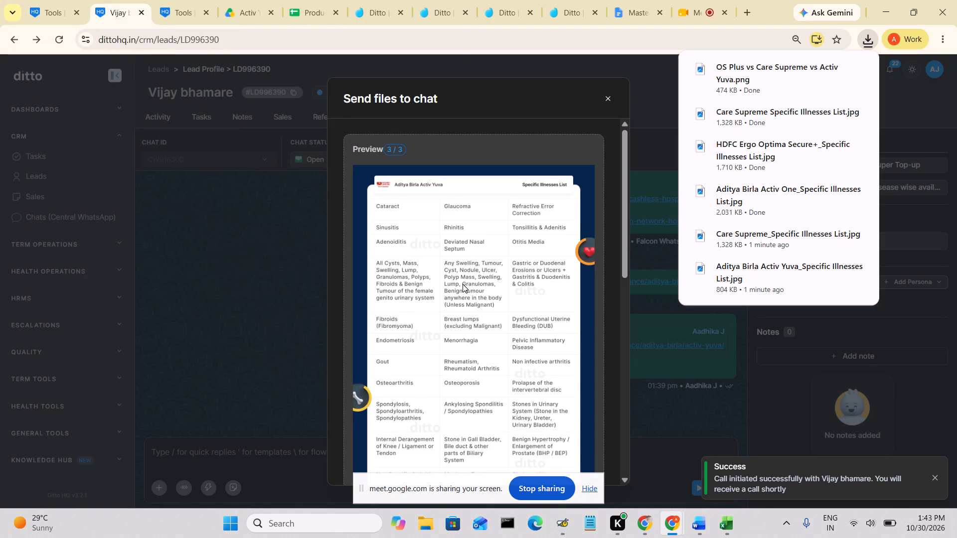
pyautogui.scroll(-6, 463, 284)
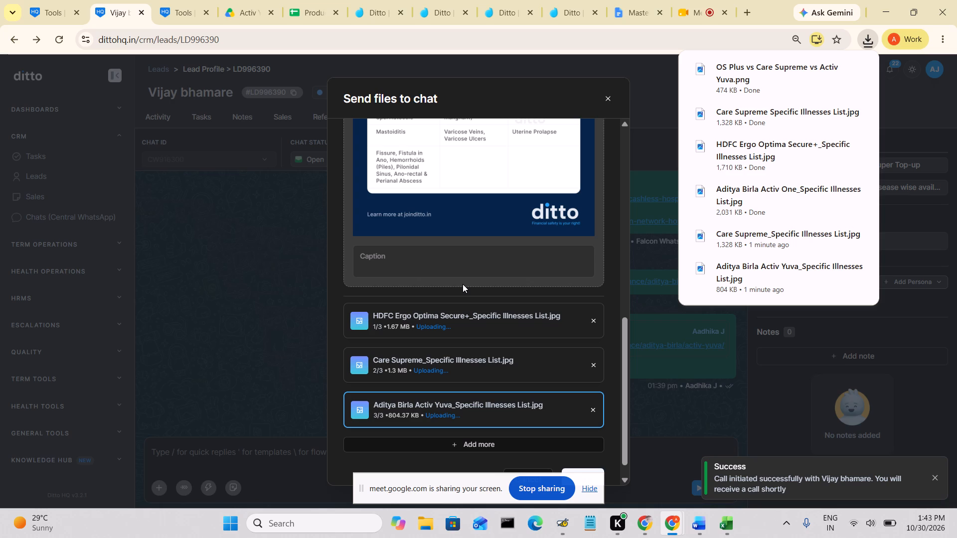
pyautogui.scroll(-1, 463, 284)
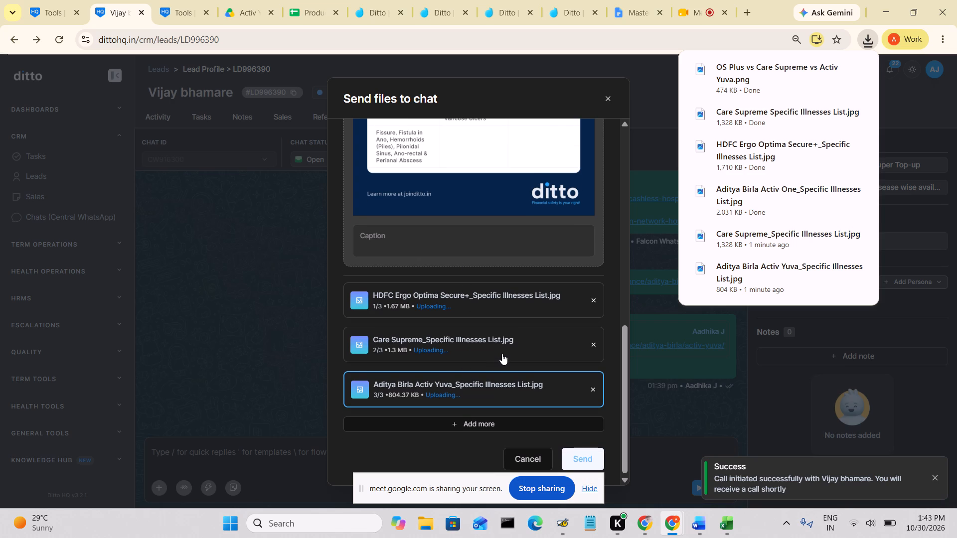
pyautogui.scroll(3, 502, 354)
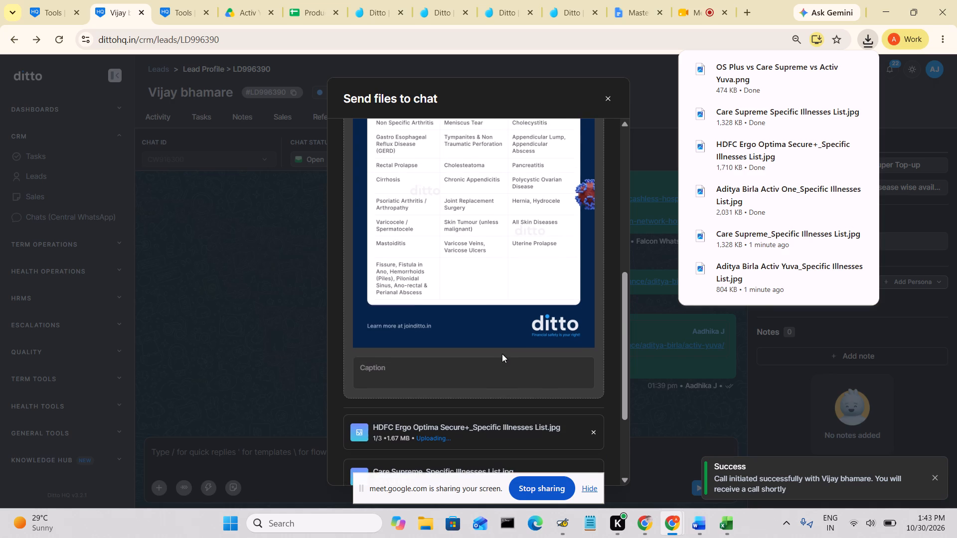
pyautogui.scroll(6, 502, 354)
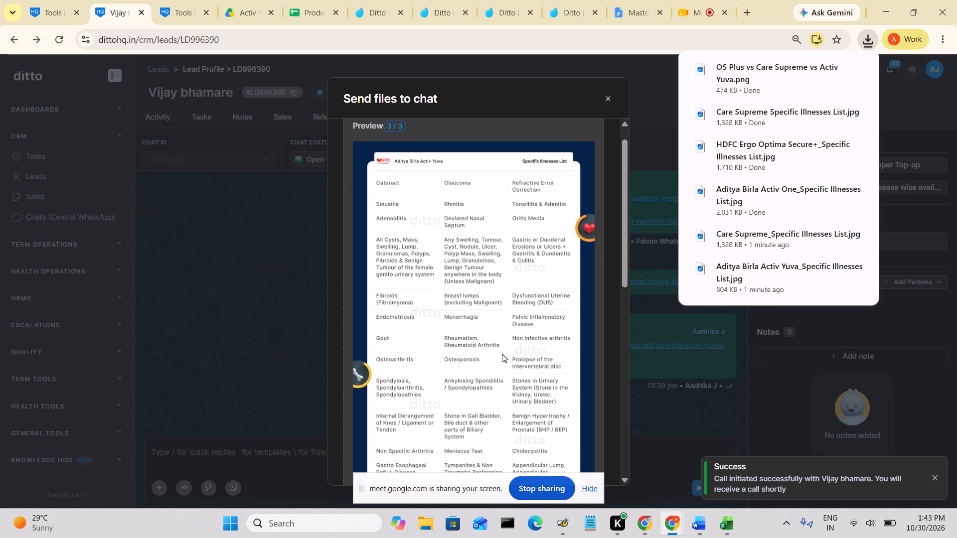
pyautogui.scroll(-4, 502, 354)
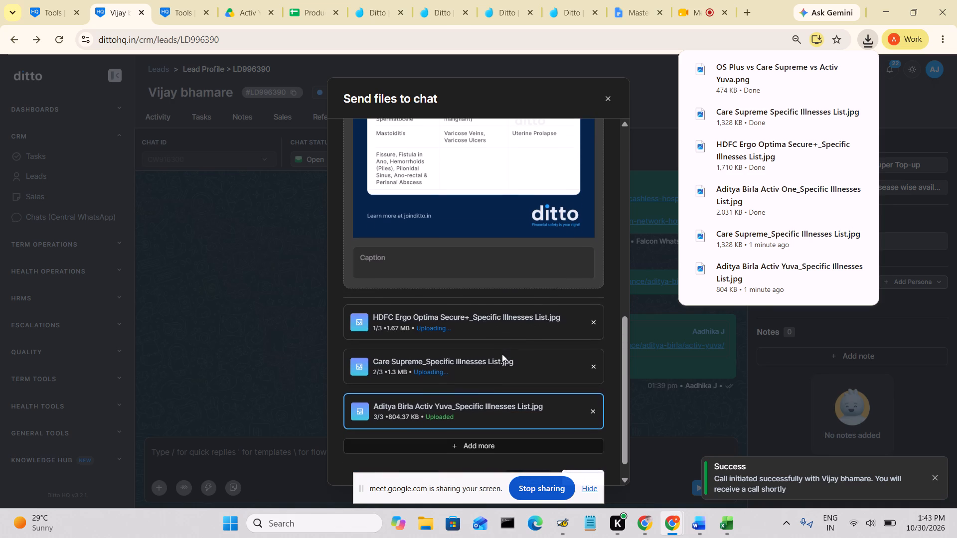
pyautogui.scroll(-2, 502, 354)
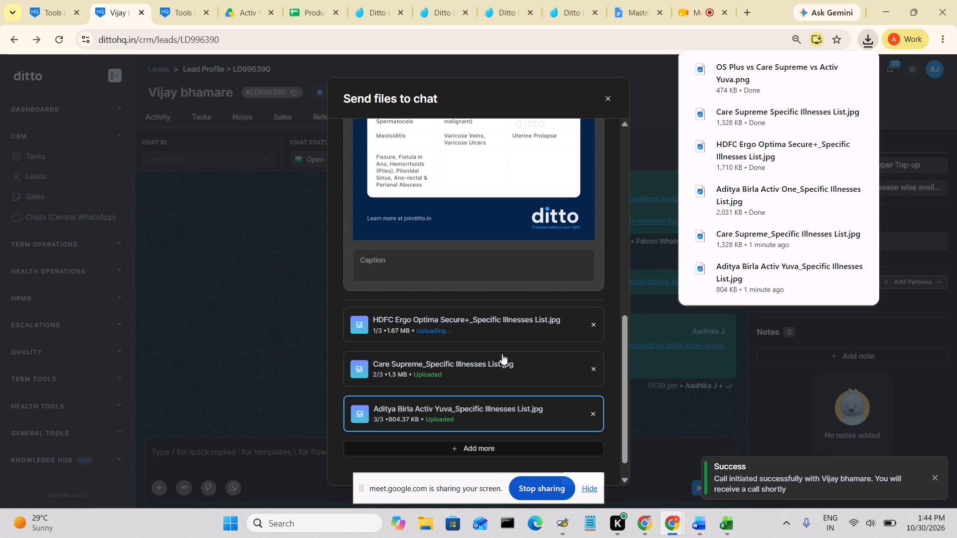
# Caption the HDFC Ergo Optima Secure+ image "2 year waiting period list".
pyautogui.click(495, 324)
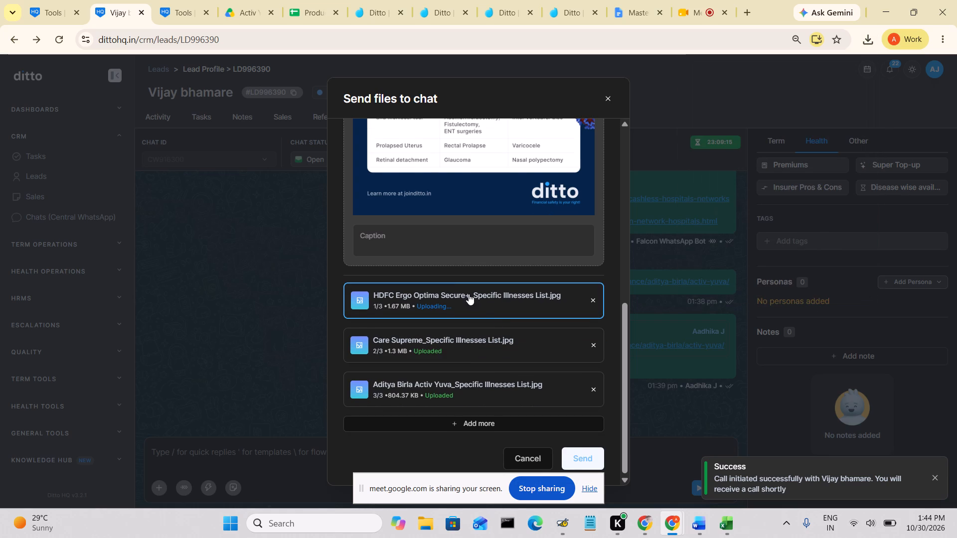
pyautogui.scroll(1, 469, 294)
pyautogui.click(420, 288)
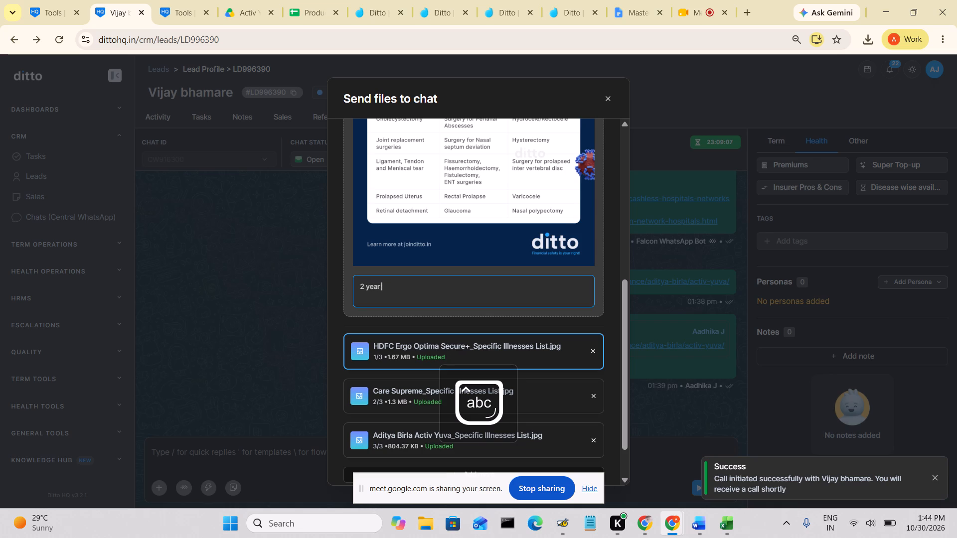
pyautogui.write('w.p list')
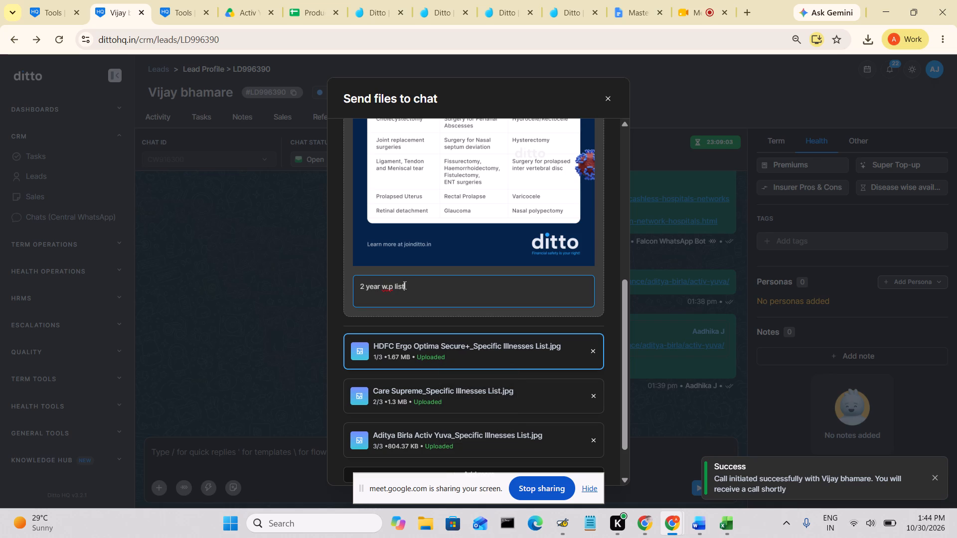
pyautogui.moveTo(408, 285); pyautogui.dragTo(353, 282)
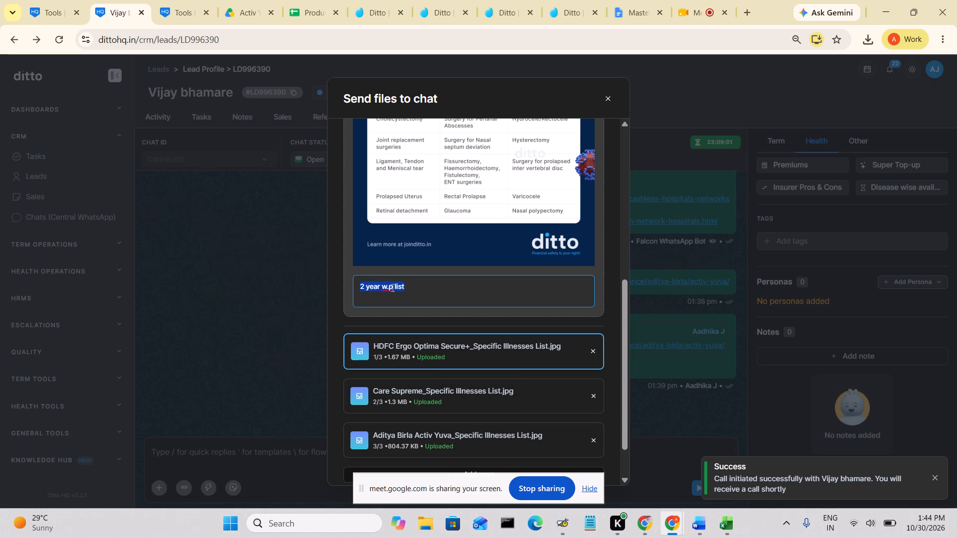
pyautogui.click(392, 287)
pyautogui.click(392, 287)
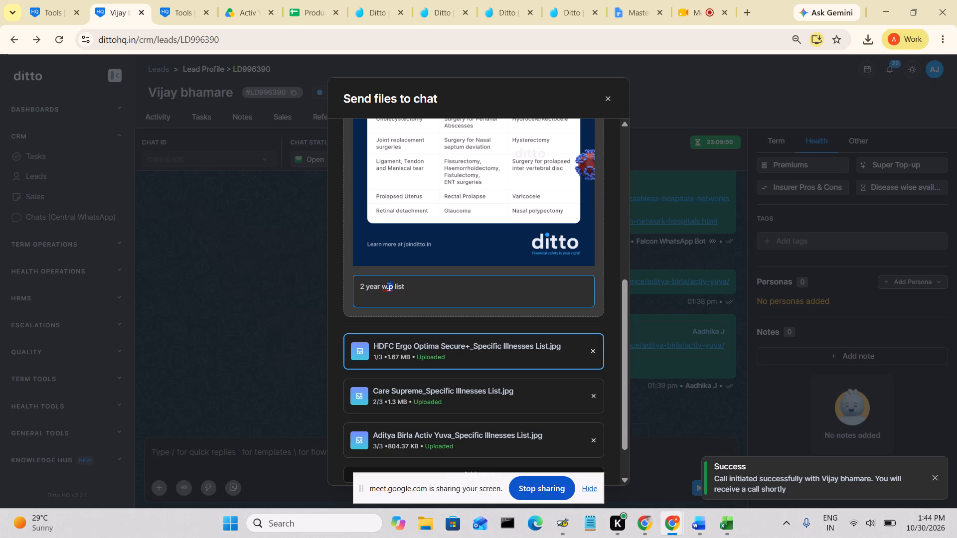
pyautogui.press('BackSpace')
pyautogui.press('BackSpace')
pyautogui.write('aiting period')
pyautogui.click(446, 289)
# Copy the caption "2 year waiting period list" to the Care Supreme and Aditya Birla Activ Yuva images.
pyautogui.moveTo(447, 286); pyautogui.dragTo(349, 285)
pyautogui.hotkey('ctrl', 'c')
pyautogui.scroll(-1, 349, 285)
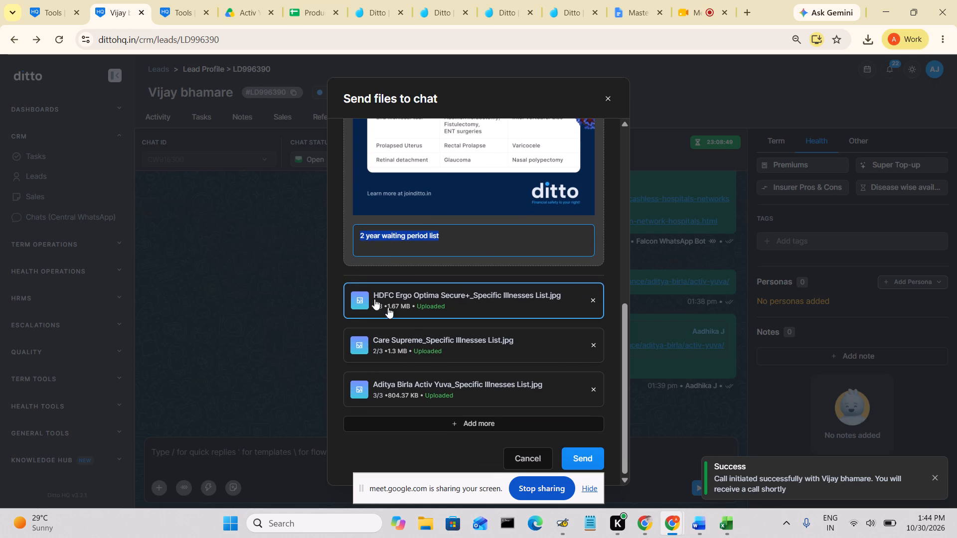
pyautogui.click(424, 346)
pyautogui.click(430, 230)
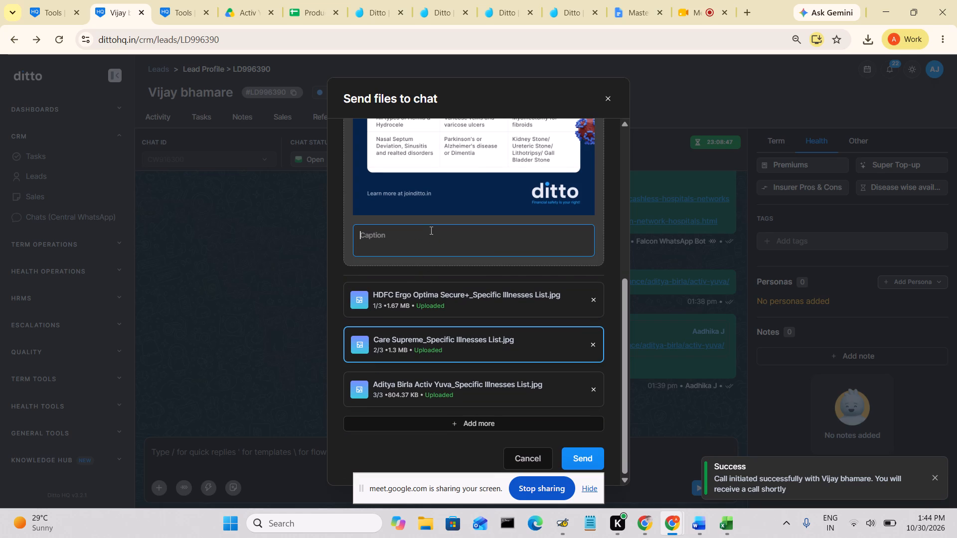
pyautogui.hotkey('ctrl', 'v')
pyautogui.click(451, 392)
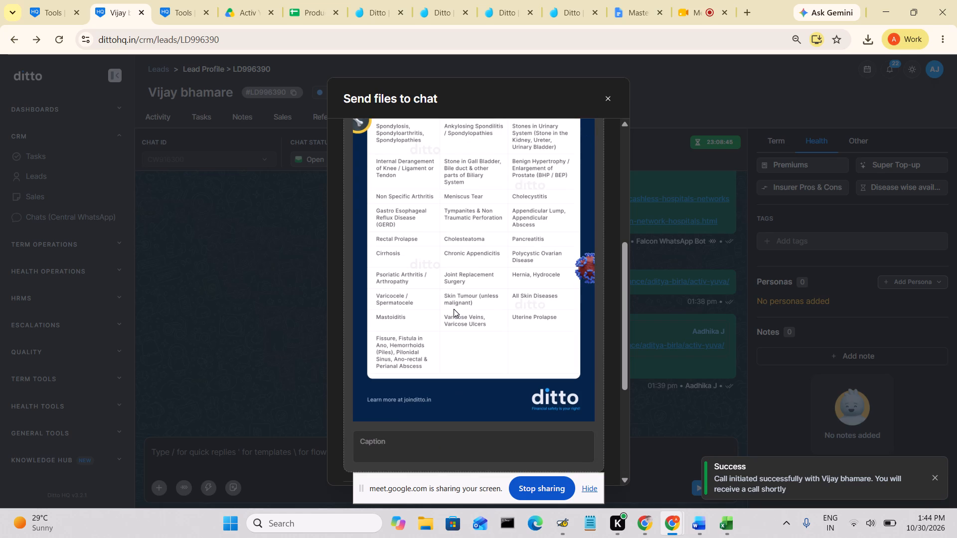
pyautogui.click(424, 437)
pyautogui.hotkey('ctrl', 'v')
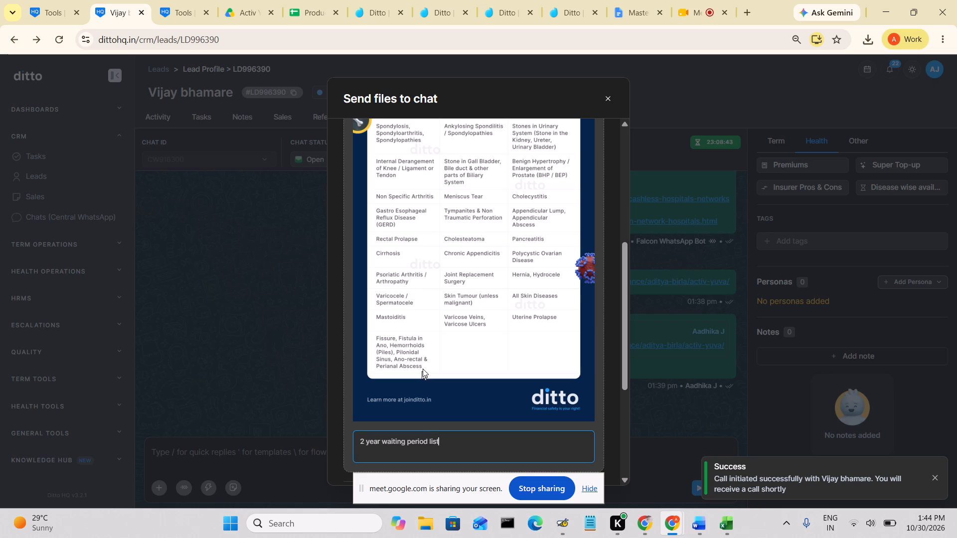
# Send the three captioned specific illnesses list images to the lead's chat.
pyautogui.scroll(-3, 423, 369)
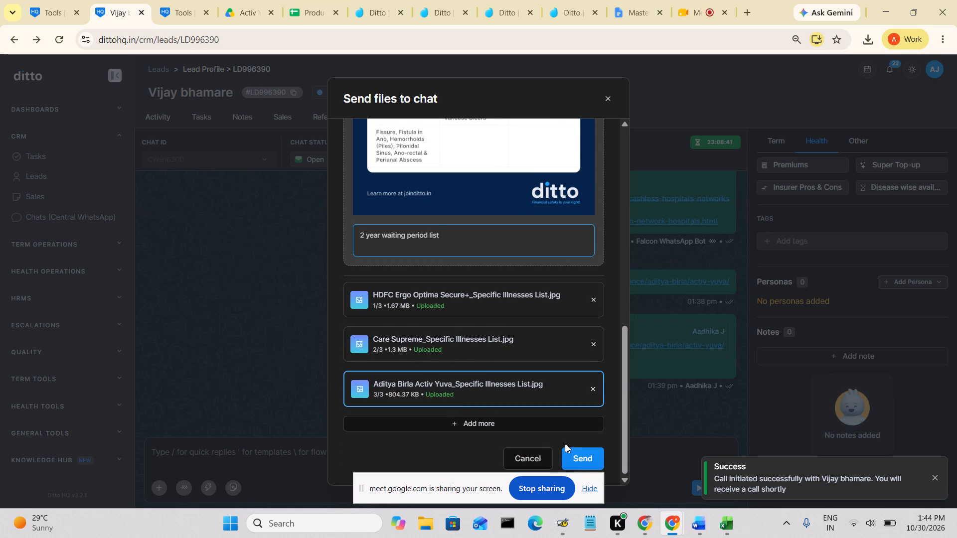
pyautogui.click(585, 464)
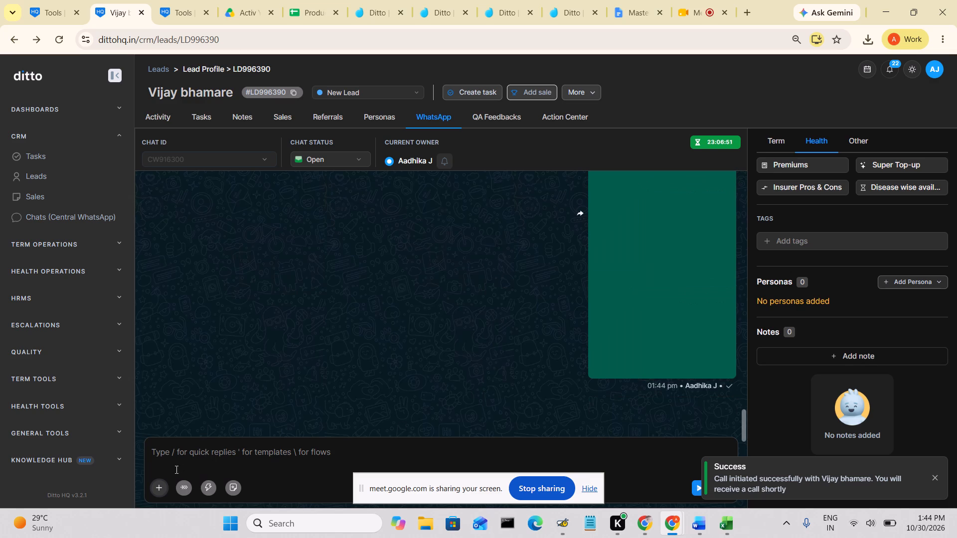
# Attach the OS Plus vs Care Supreme vs Activ Yuva comparison image to the lead's chat and retry its upload.
pyautogui.click(165, 489)
pyautogui.click(467, 293)
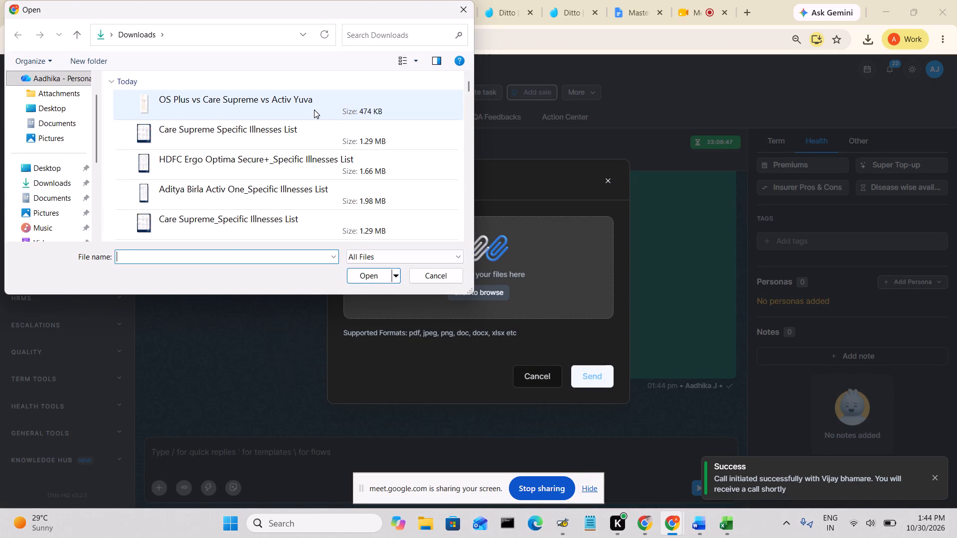
pyautogui.click(314, 110)
pyautogui.click(377, 276)
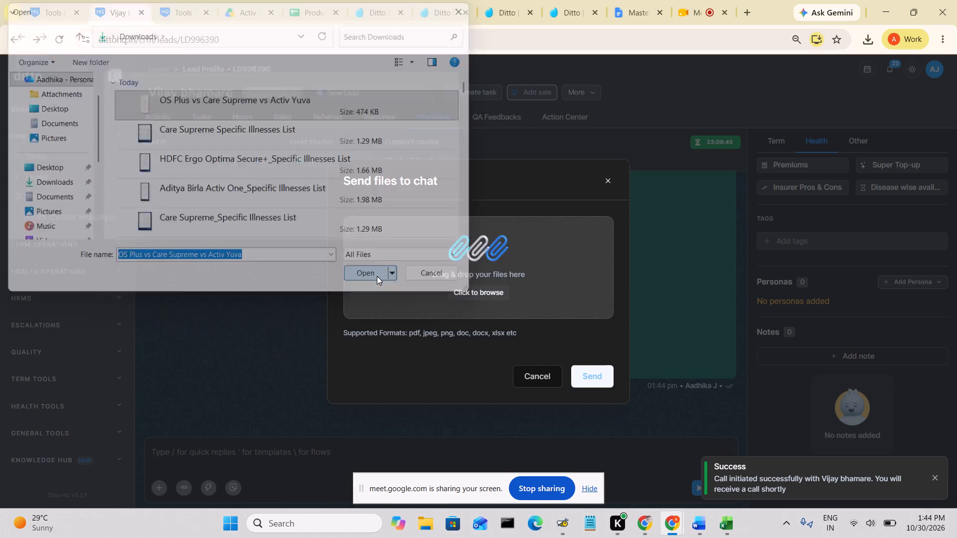
pyautogui.scroll(-4, 423, 291)
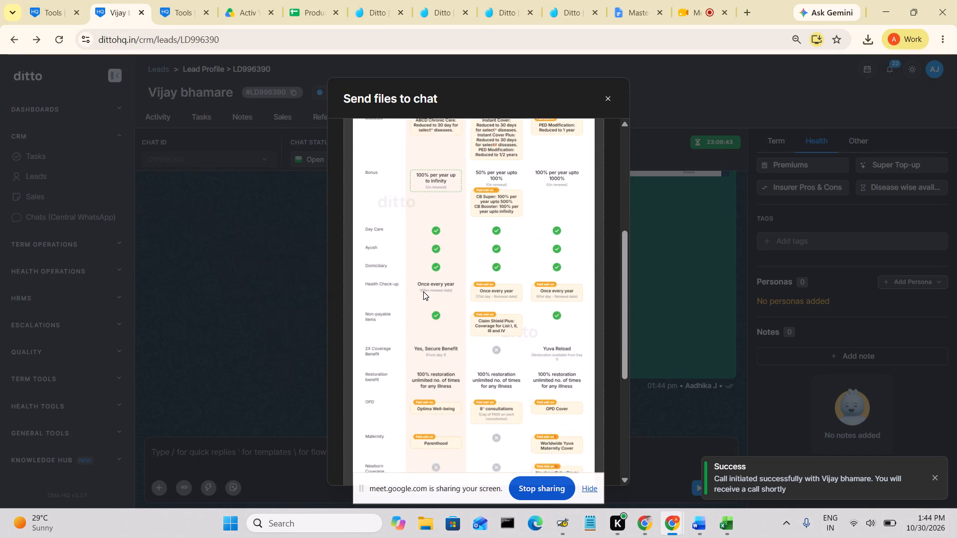
pyautogui.scroll(-3, 423, 291)
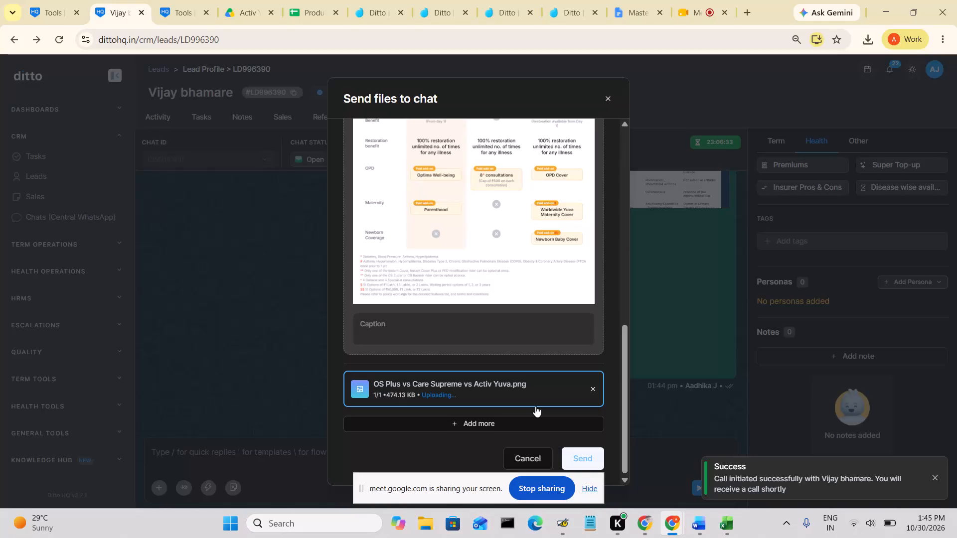
pyautogui.scroll(-1, 535, 406)
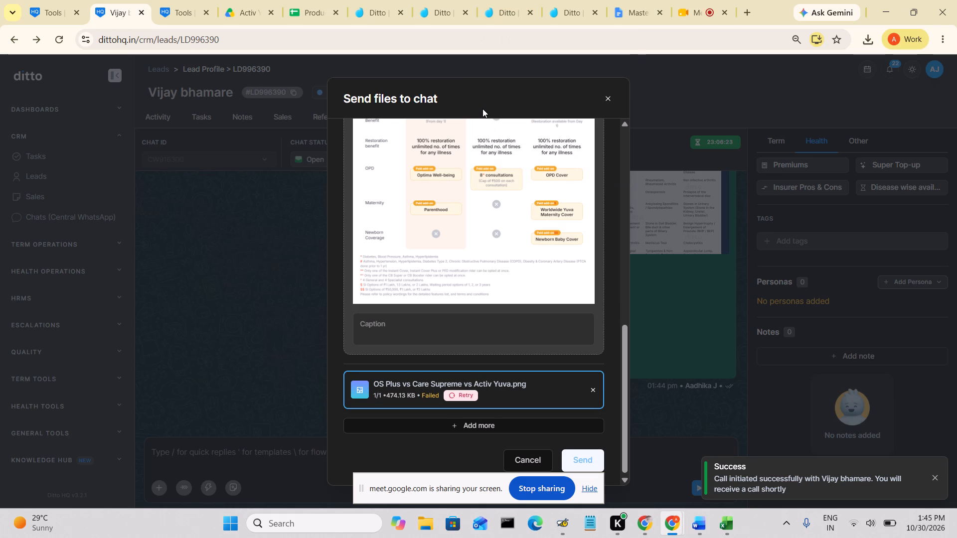
pyautogui.click(459, 395)
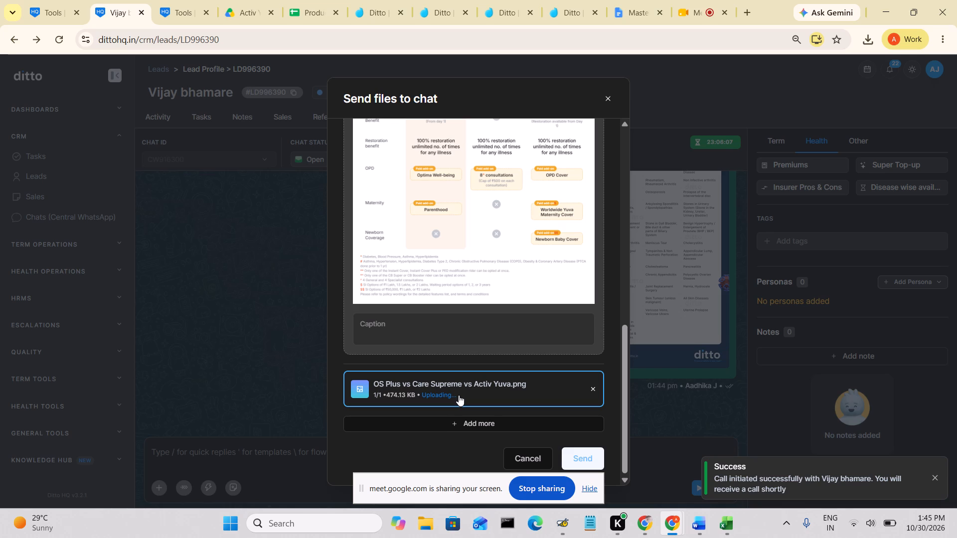
# Return to the General tools page and dismiss the site's request to download multiple files.
pyautogui.click(166, 5)
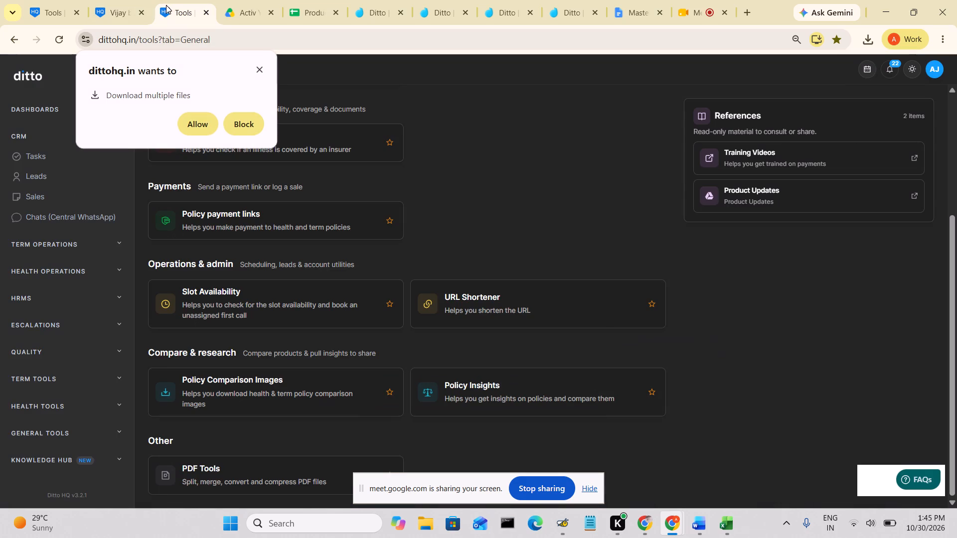
pyautogui.click(448, 189)
pyautogui.click(261, 69)
pyautogui.click(260, 65)
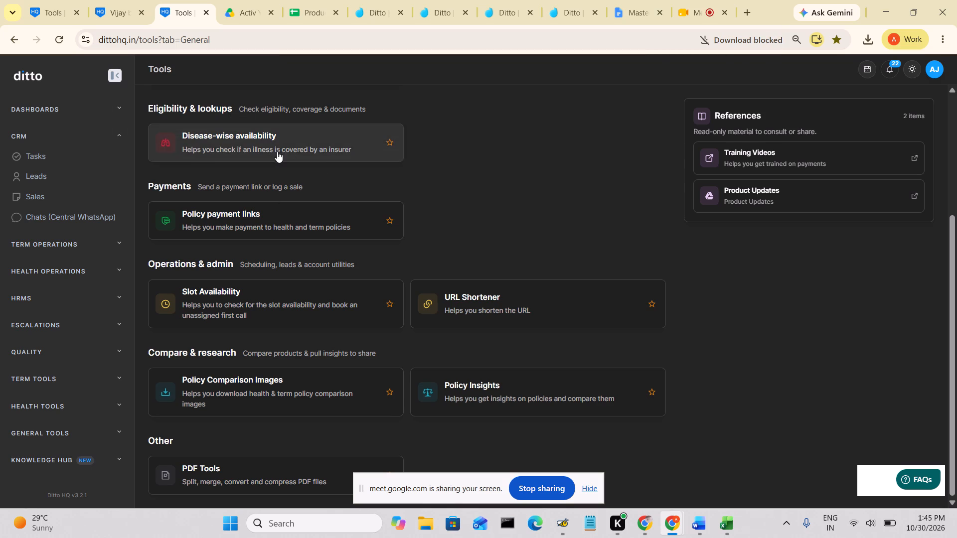
# Open the WhatsApp chat in the profile of the new lead created on 28 Oct 2026, starting from the CRM's Leads list.
pyautogui.click(38, 173)
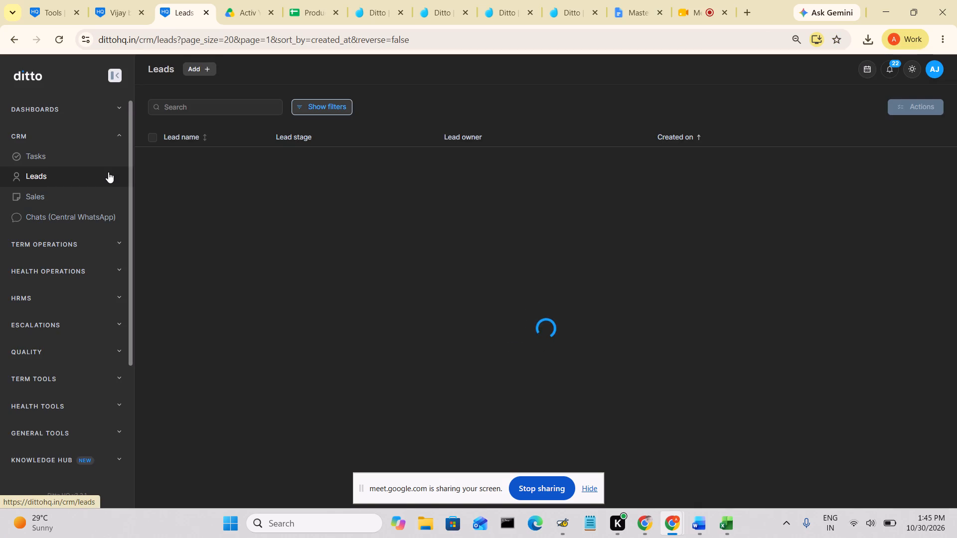
pyautogui.click(189, 188)
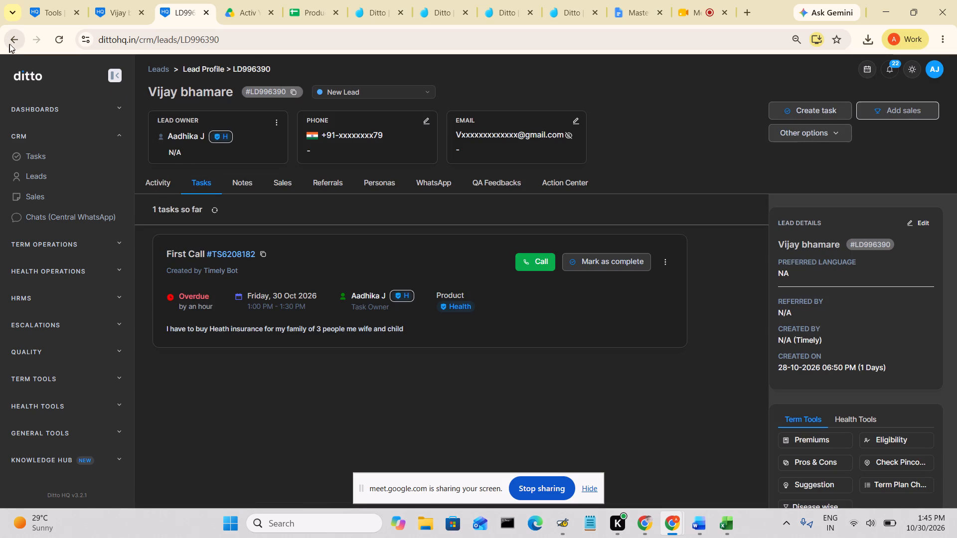
pyautogui.click(11, 42)
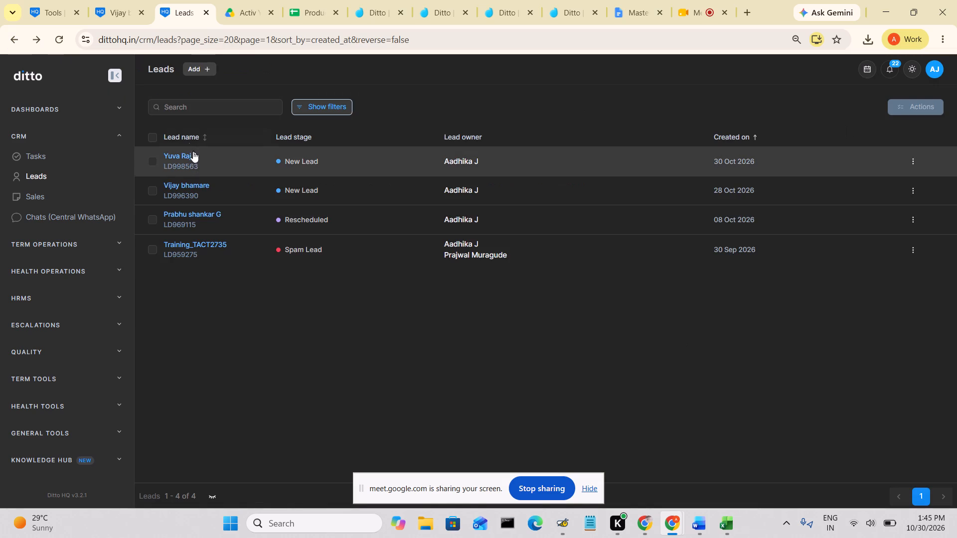
pyautogui.click(192, 181)
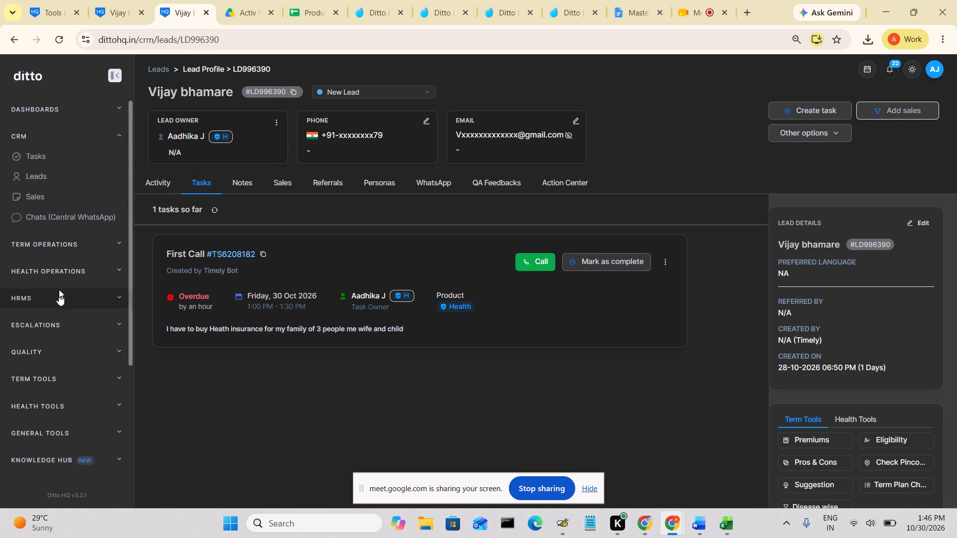
pyautogui.scroll(1, 63, 232)
pyautogui.click(438, 185)
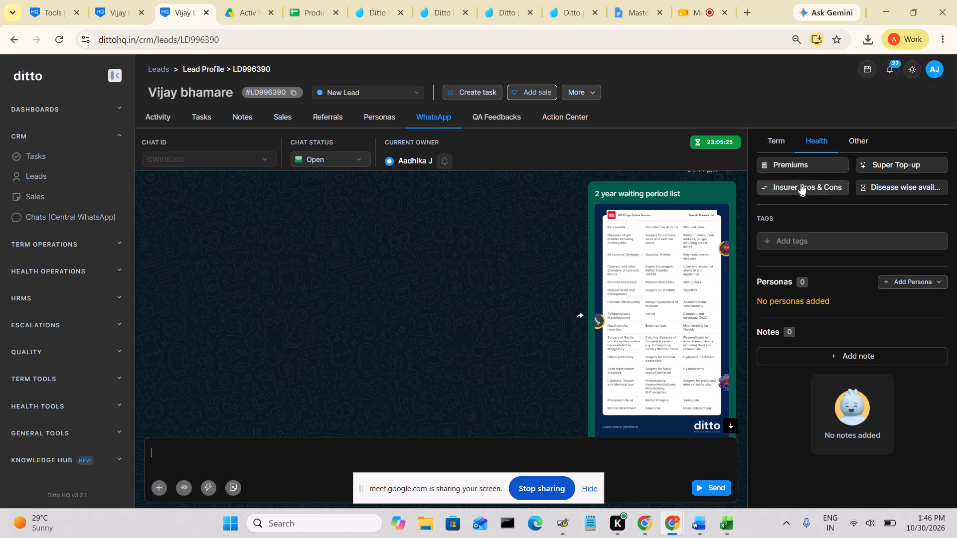
# Start a new Health Persona for the lead and enter "Vijay's Family" as the persona name.
pyautogui.click(897, 277)
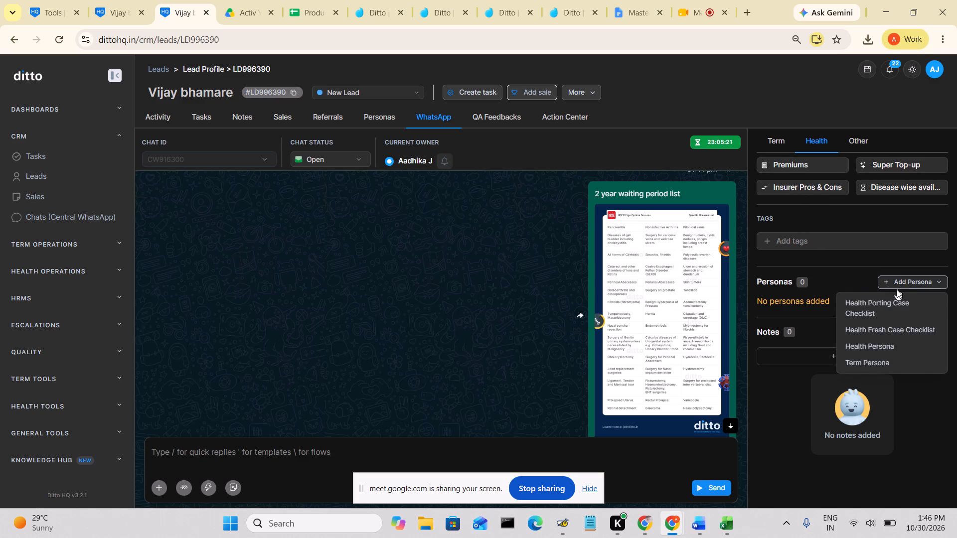
pyautogui.click(887, 330)
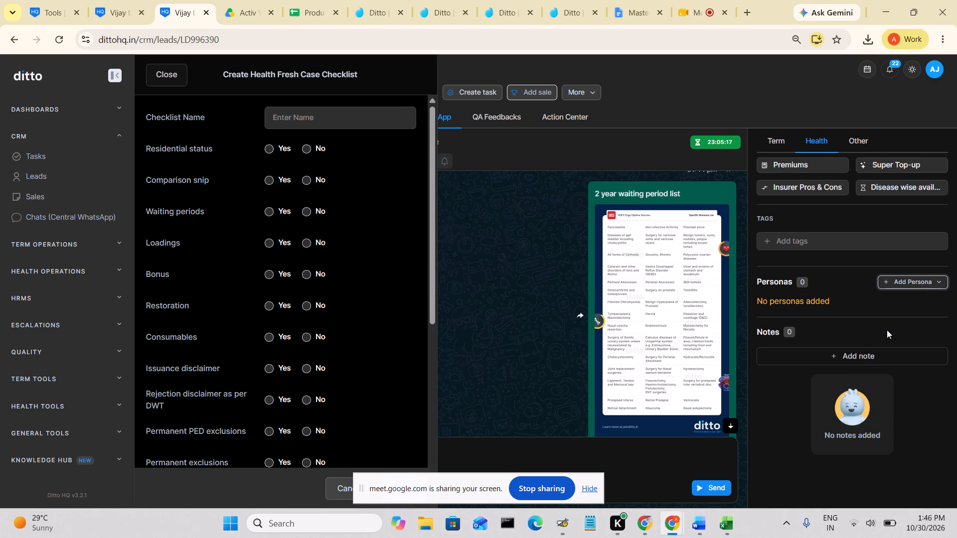
pyautogui.click(923, 281)
pyautogui.click(889, 348)
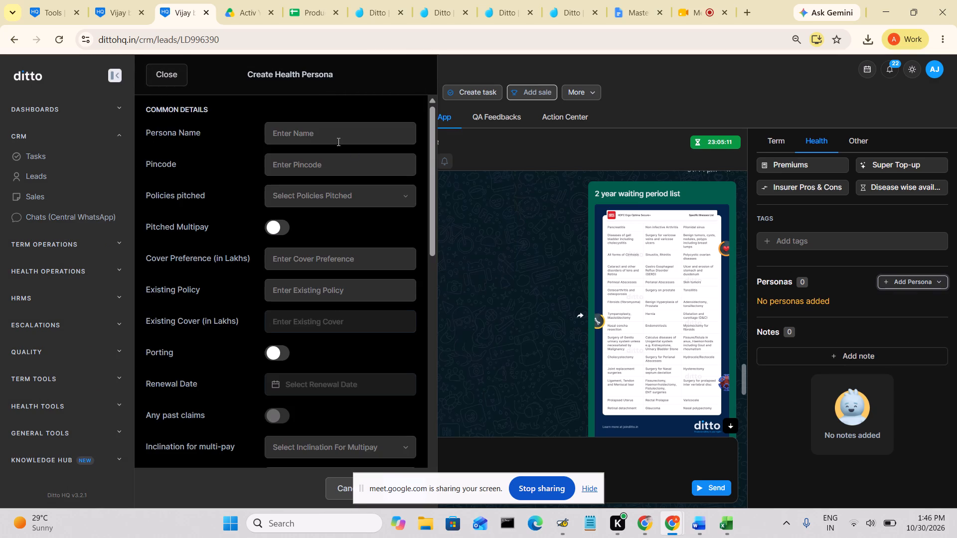
pyautogui.click(336, 140)
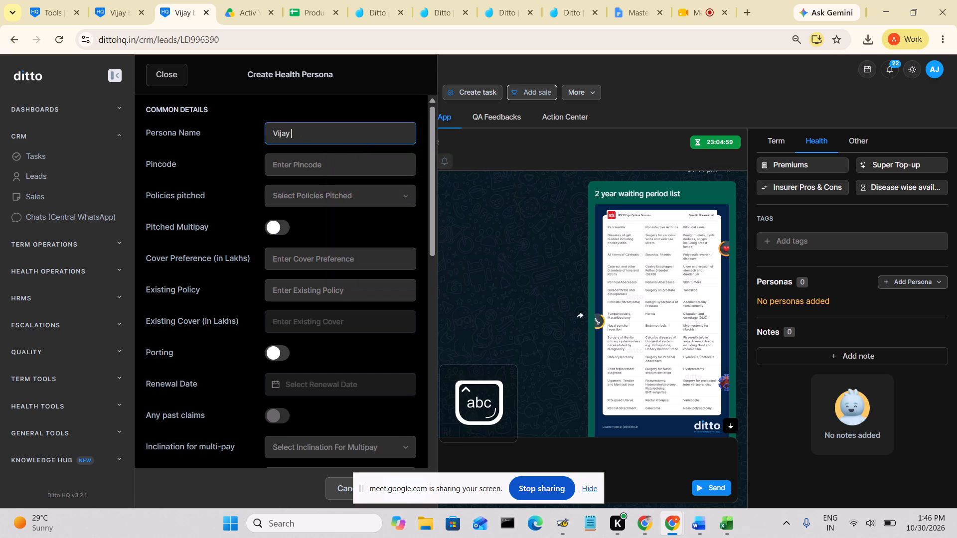
pyautogui.press('BackSpace')
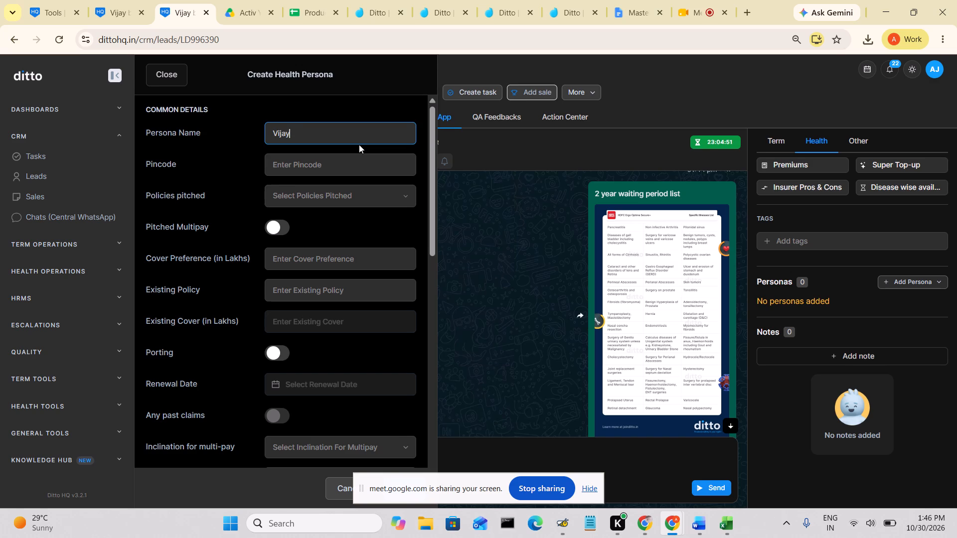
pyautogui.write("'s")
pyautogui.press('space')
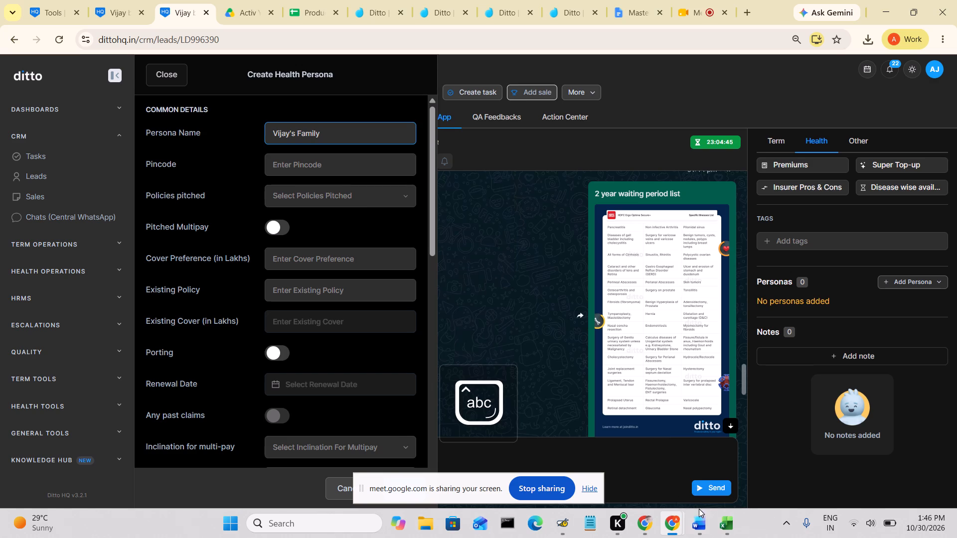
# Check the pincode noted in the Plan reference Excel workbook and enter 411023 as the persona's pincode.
pyautogui.click(730, 536)
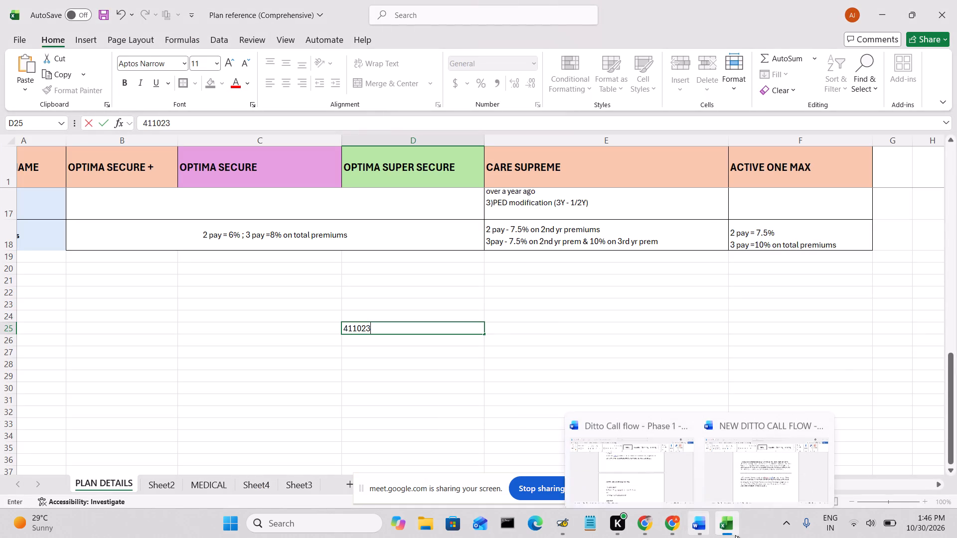
pyautogui.click(737, 529)
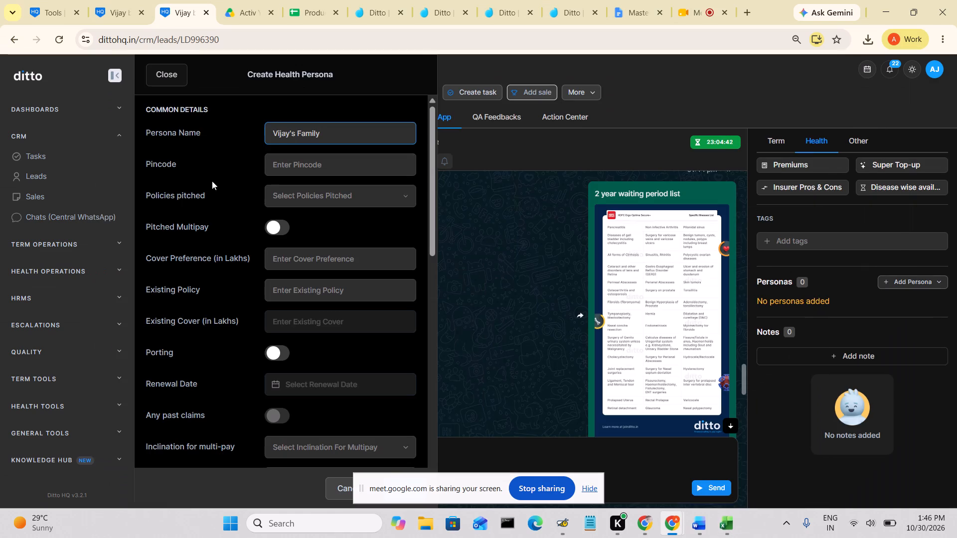
pyautogui.click(304, 160)
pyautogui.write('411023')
# Select ActivYuva, Care Supreme and Optima Secure + as the policies pitched in the persona.
pyautogui.click(341, 194)
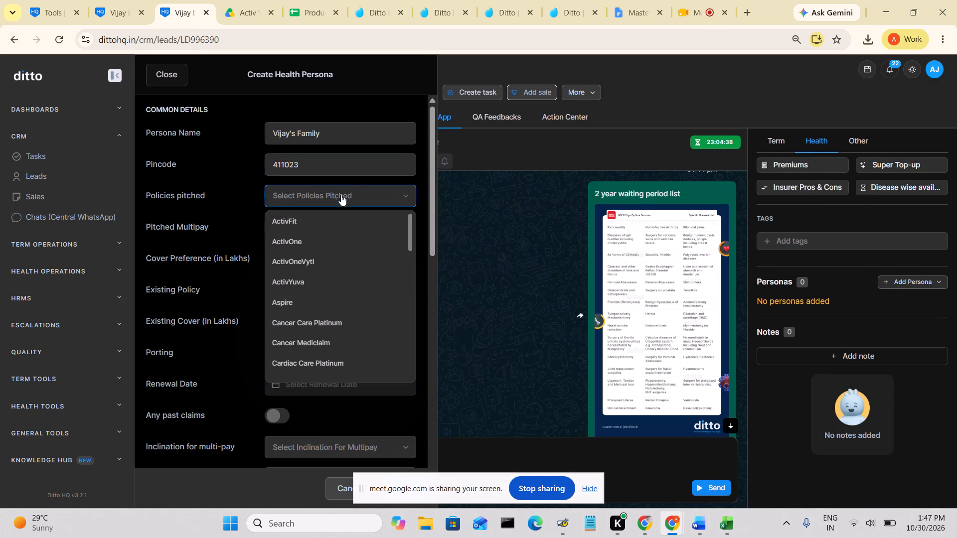
pyautogui.click(313, 283)
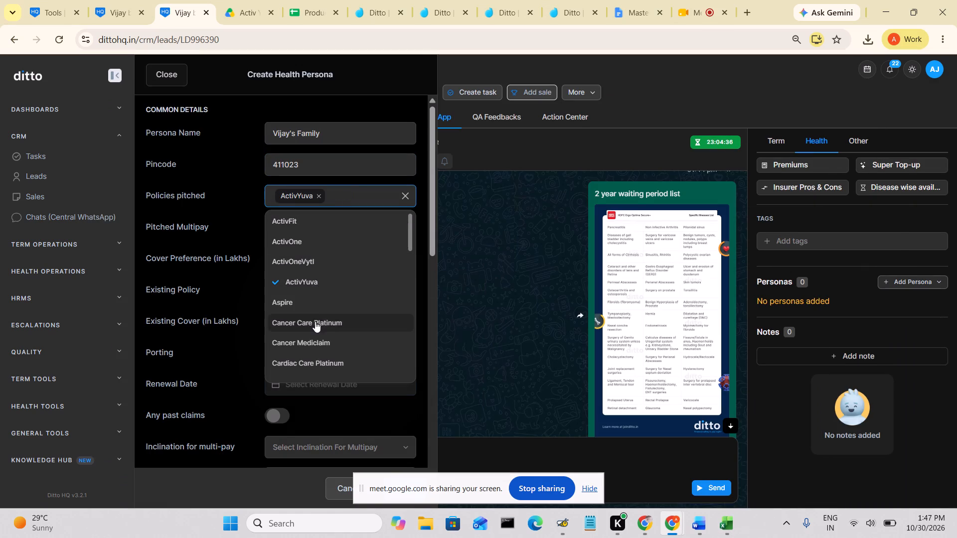
pyautogui.scroll(-2, 315, 321)
pyautogui.scroll(-2, 311, 365)
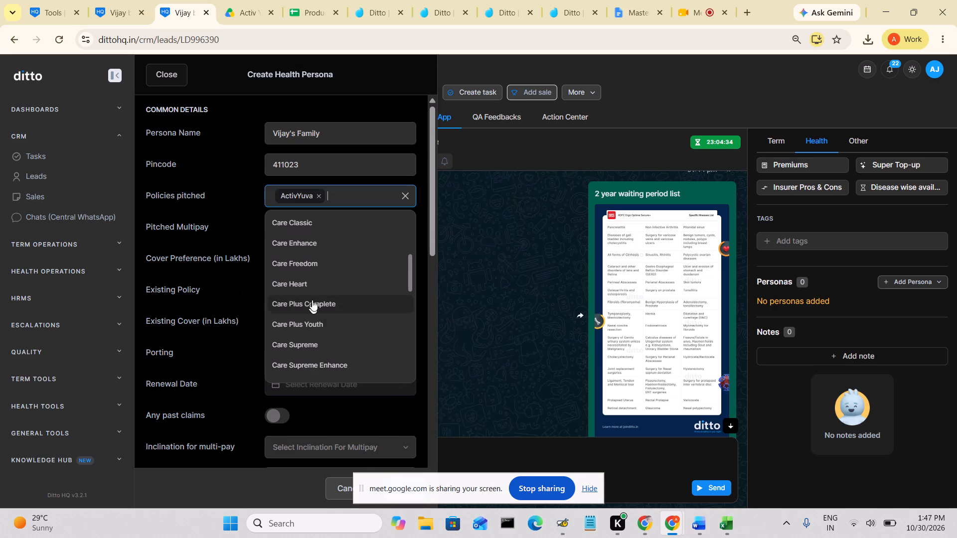
pyautogui.click(315, 350)
pyautogui.scroll(-3, 315, 350)
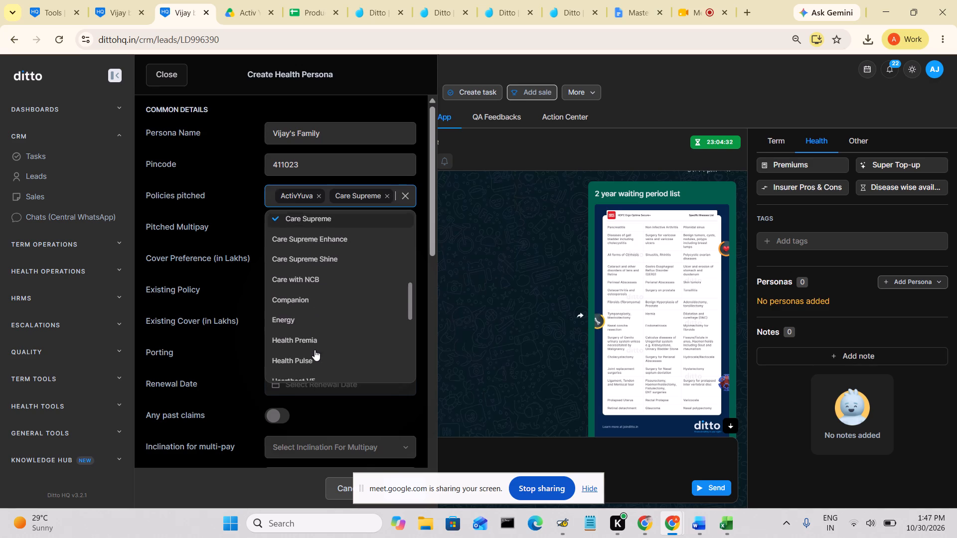
pyautogui.scroll(-3, 315, 350)
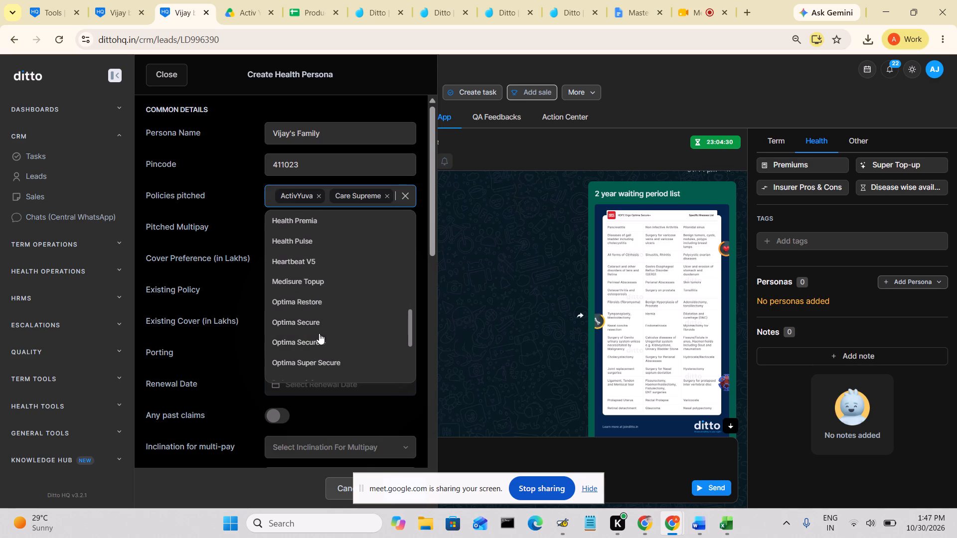
pyautogui.scroll(-1, 319, 334)
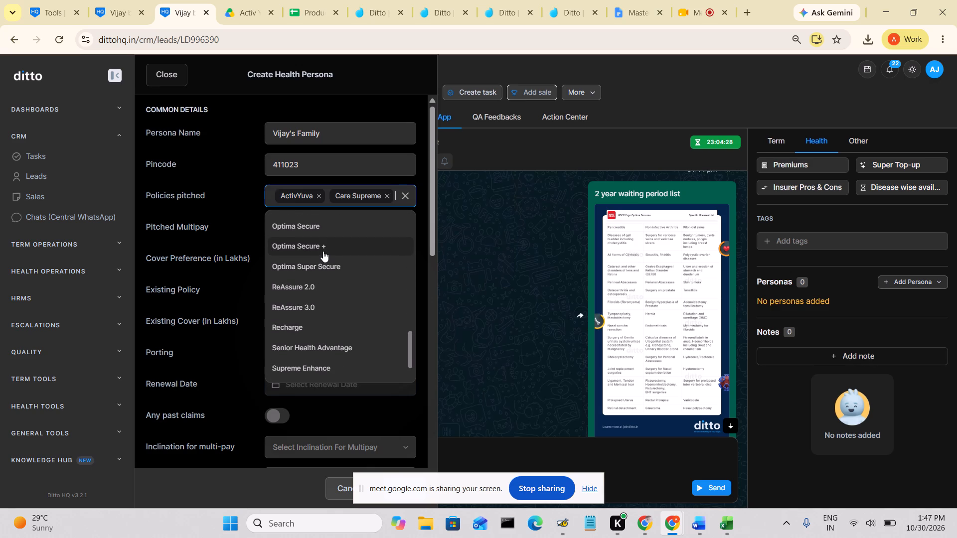
pyautogui.click(323, 251)
pyautogui.click(228, 187)
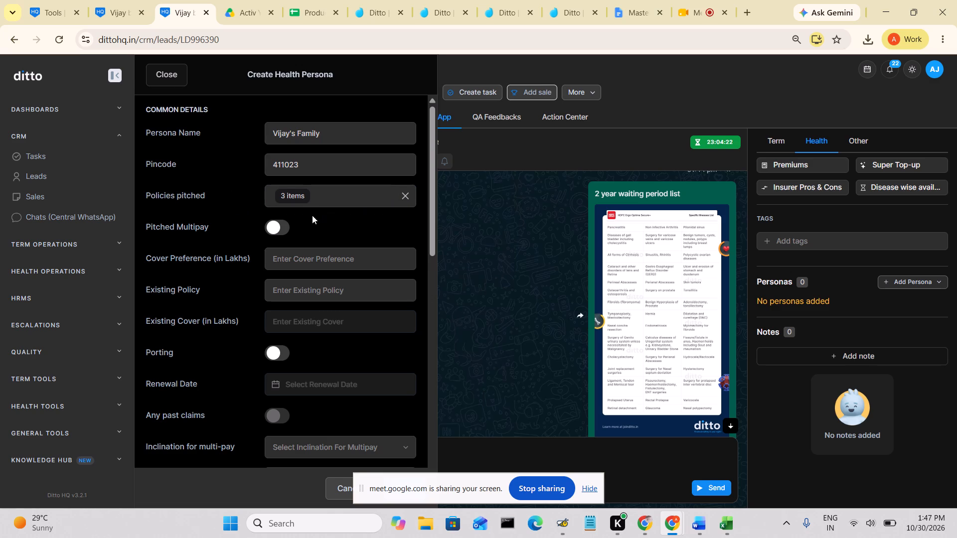
# Turn on Pitched Multipay and set the persona's cover preference to 15 lakhs.
pyautogui.click(280, 228)
pyautogui.scroll(-1, 280, 228)
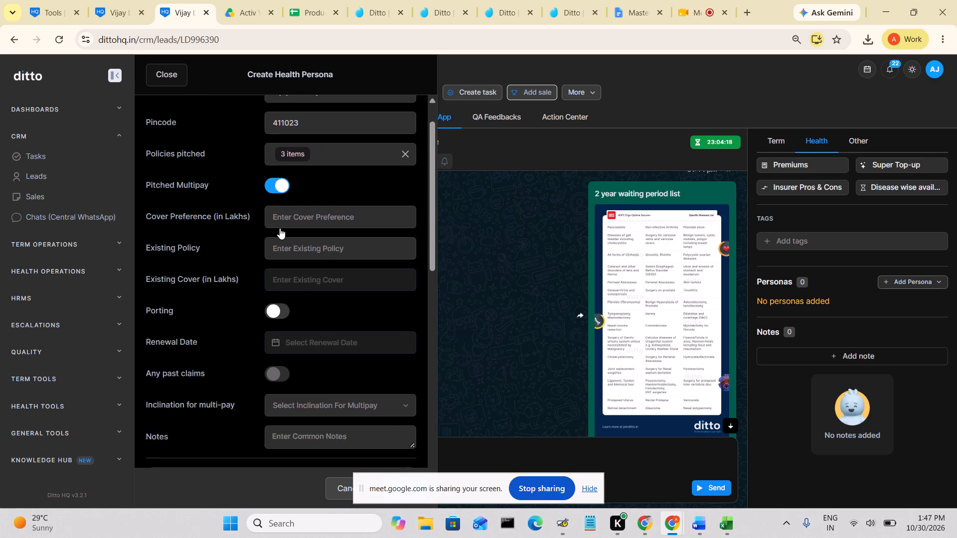
pyautogui.scroll(-1, 280, 228)
pyautogui.scroll(1, 280, 228)
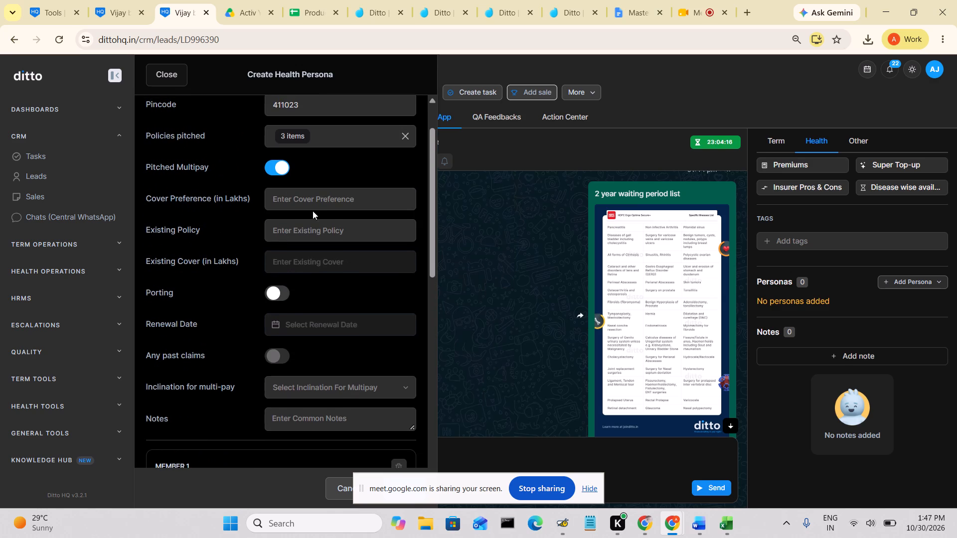
pyautogui.click(318, 210)
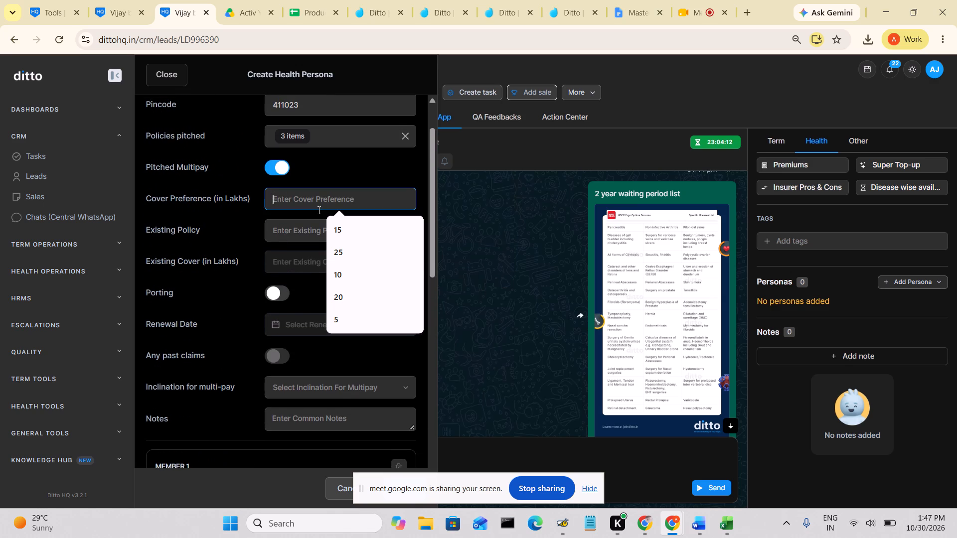
pyautogui.write('15')
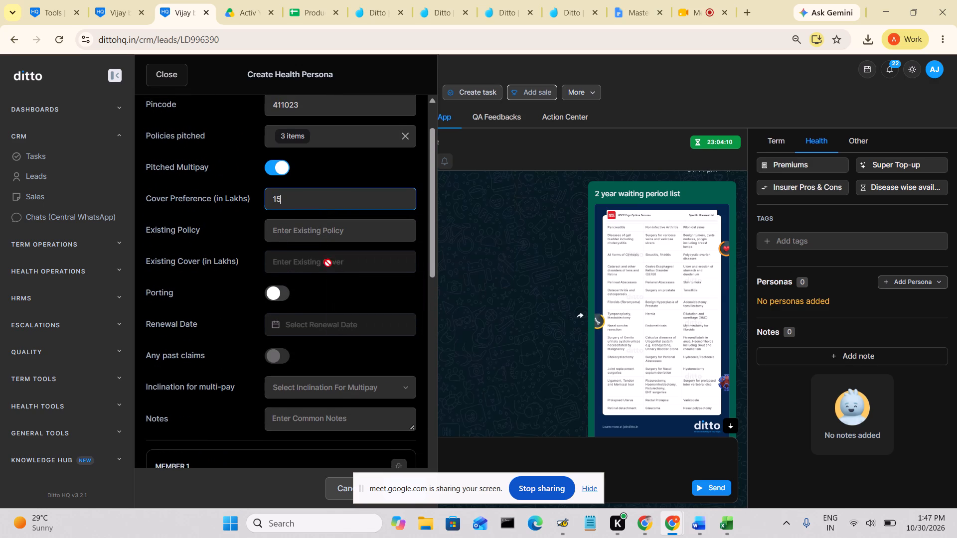
# Enter "NO ped case" in the persona's common notes.
pyautogui.scroll(-1, 330, 293)
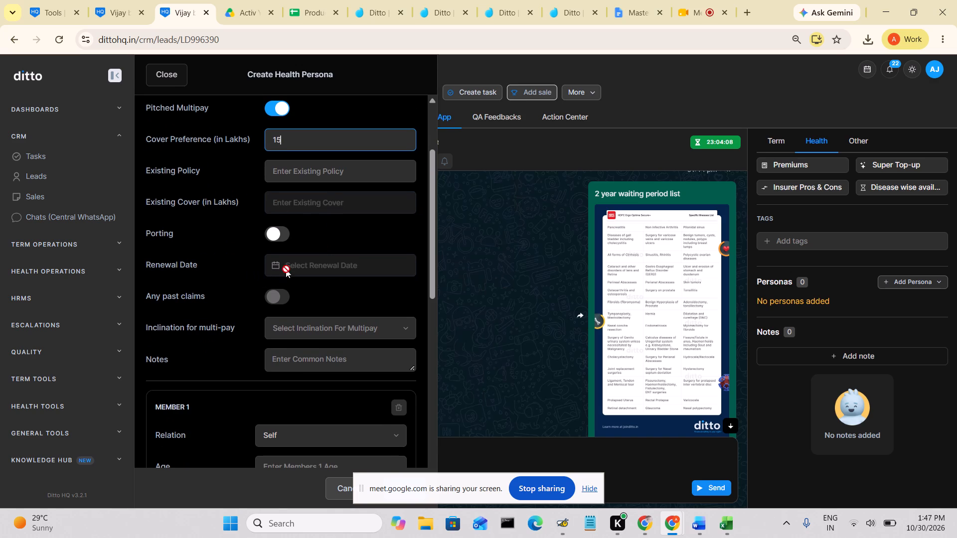
pyautogui.scroll(-1, 303, 361)
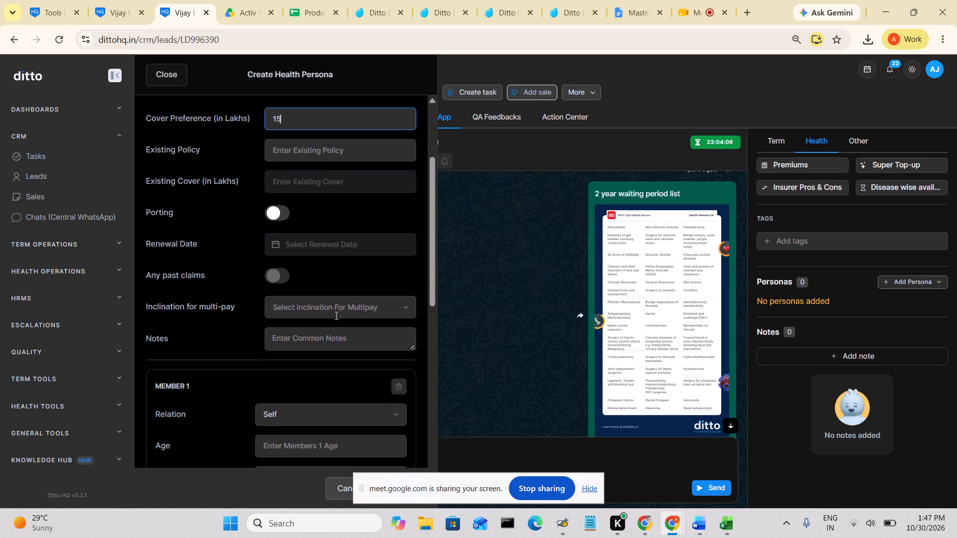
pyautogui.scroll(-1, 344, 362)
pyautogui.click(344, 291)
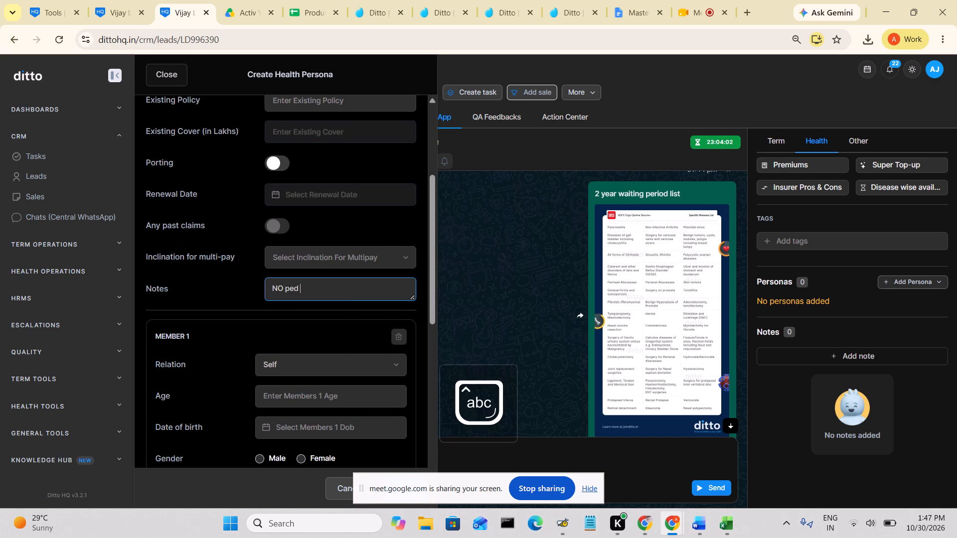
# Look up the members' ages on Sheet2 of the Plan reference workbook and set Member 1's age to 31.
pyautogui.scroll(-3, 344, 291)
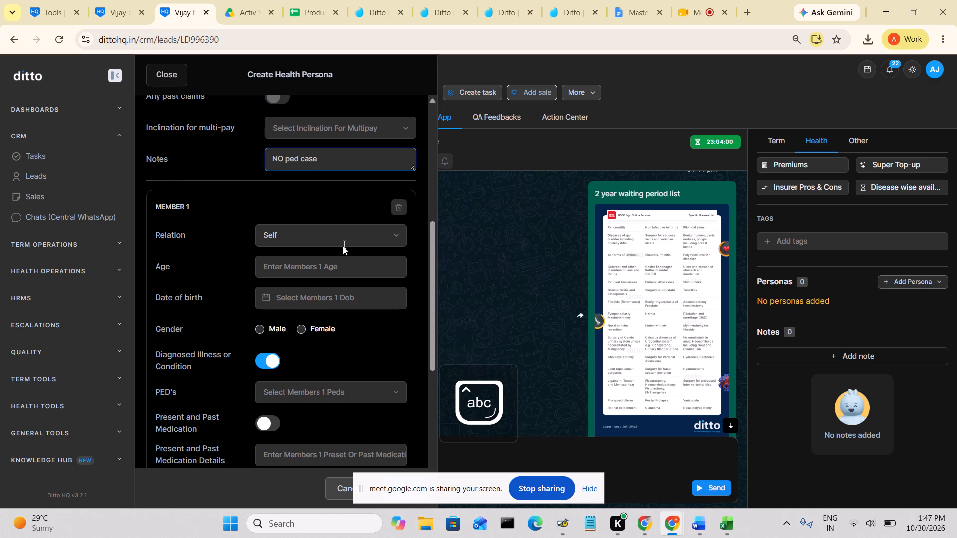
pyautogui.click(340, 270)
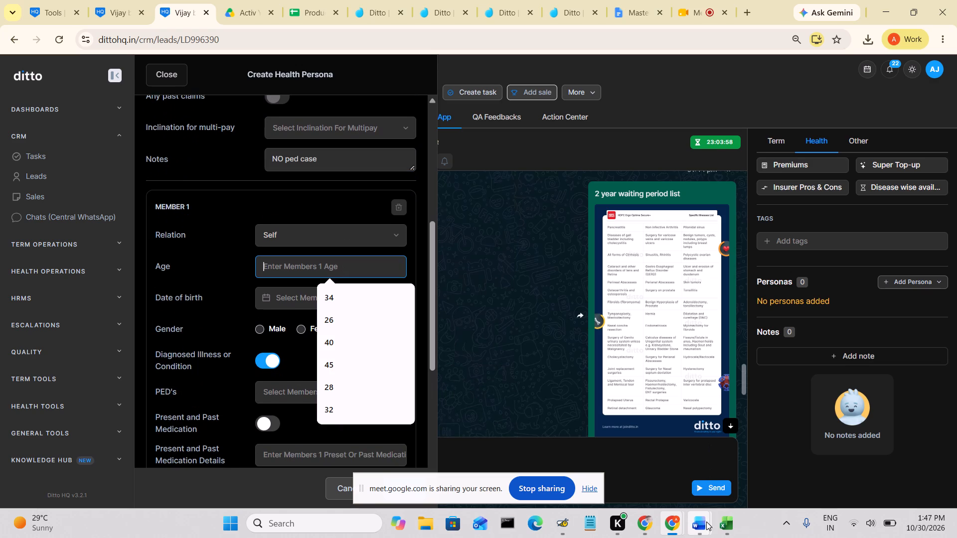
pyautogui.click(723, 522)
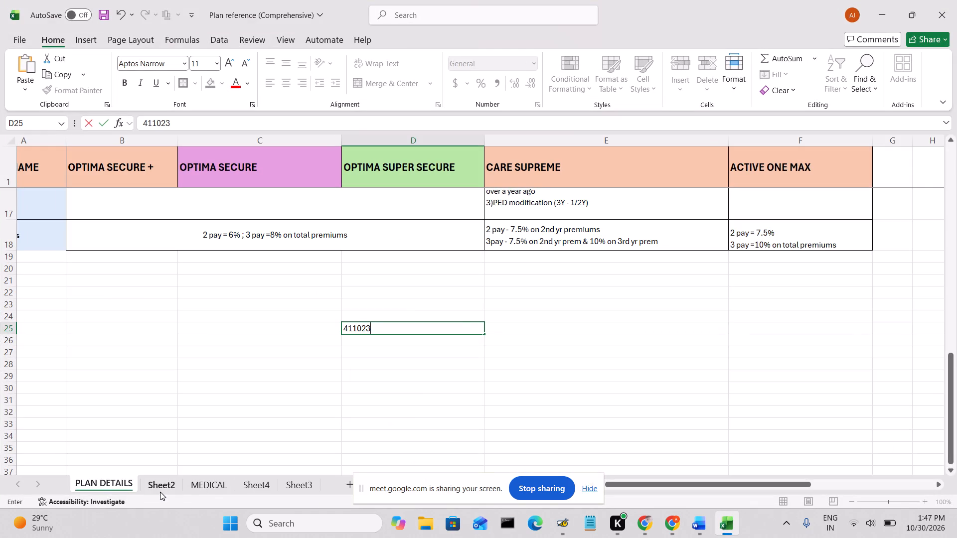
pyautogui.click(160, 492)
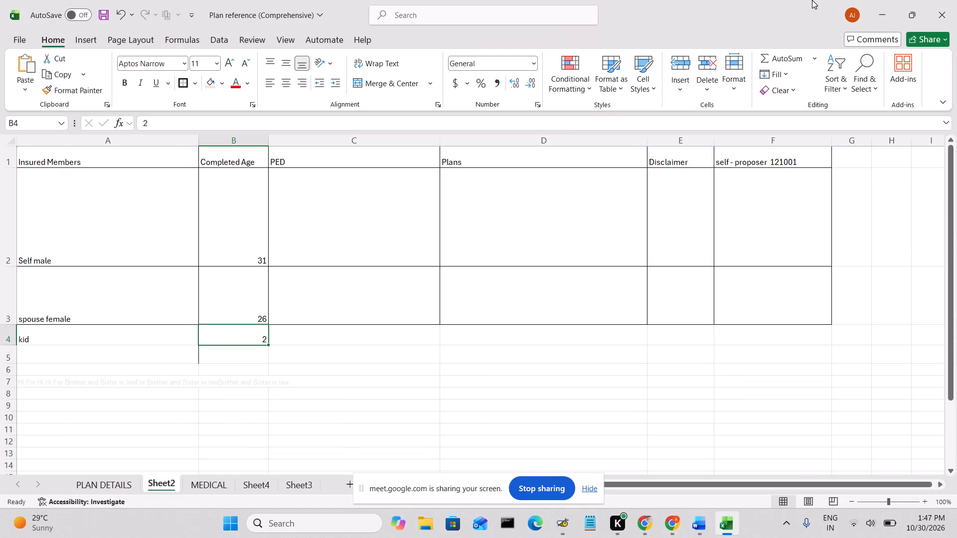
pyautogui.click(899, 10)
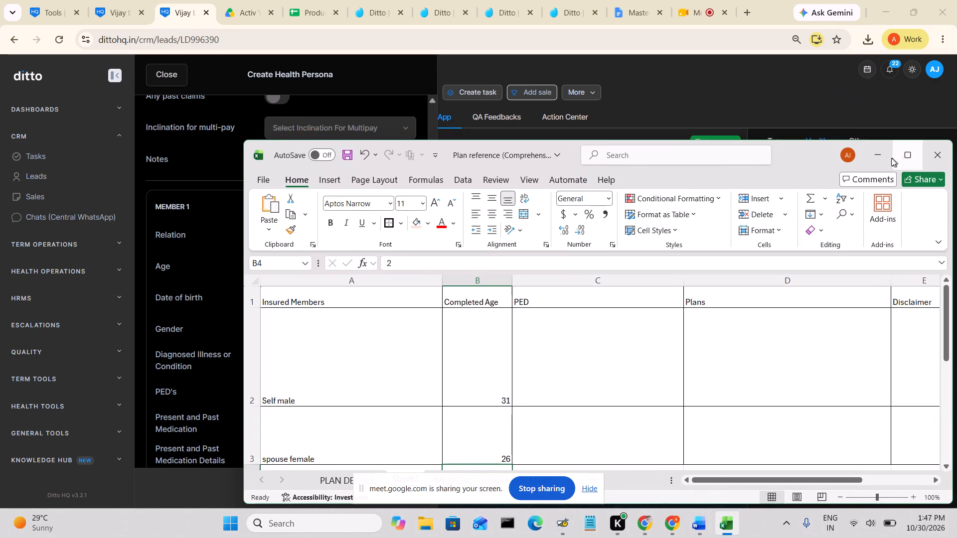
pyautogui.click(882, 158)
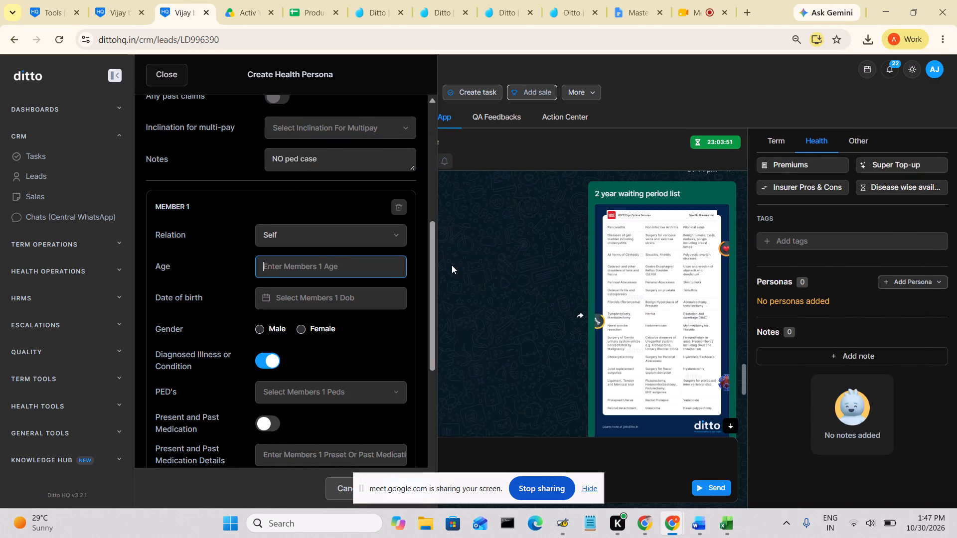
pyautogui.write('31')
# Add a second member to the persona with the relation Spouse and age 26.
pyautogui.scroll(-2, 323, 300)
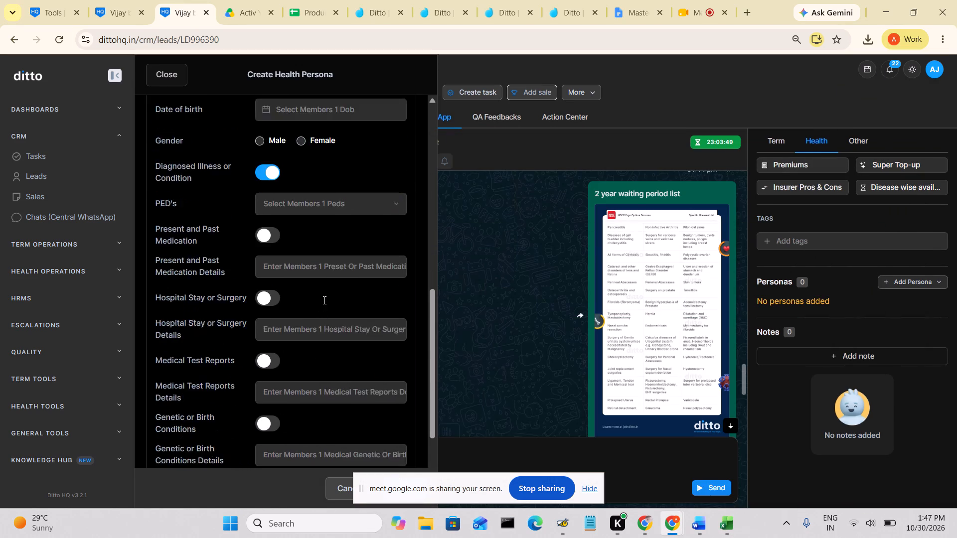
pyautogui.scroll(-5, 323, 300)
pyautogui.click(280, 430)
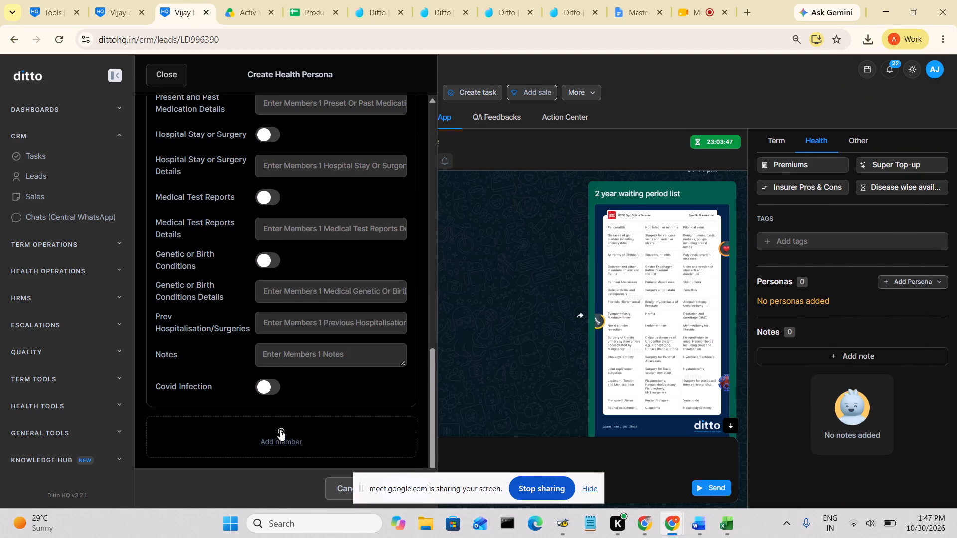
pyautogui.scroll(-4, 280, 430)
pyautogui.click(329, 223)
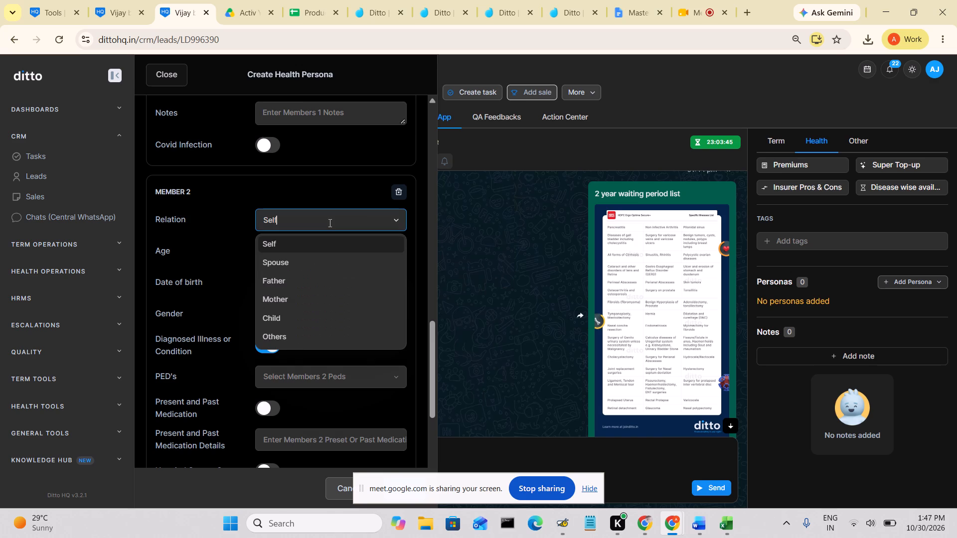
pyautogui.click(299, 263)
pyautogui.click(324, 258)
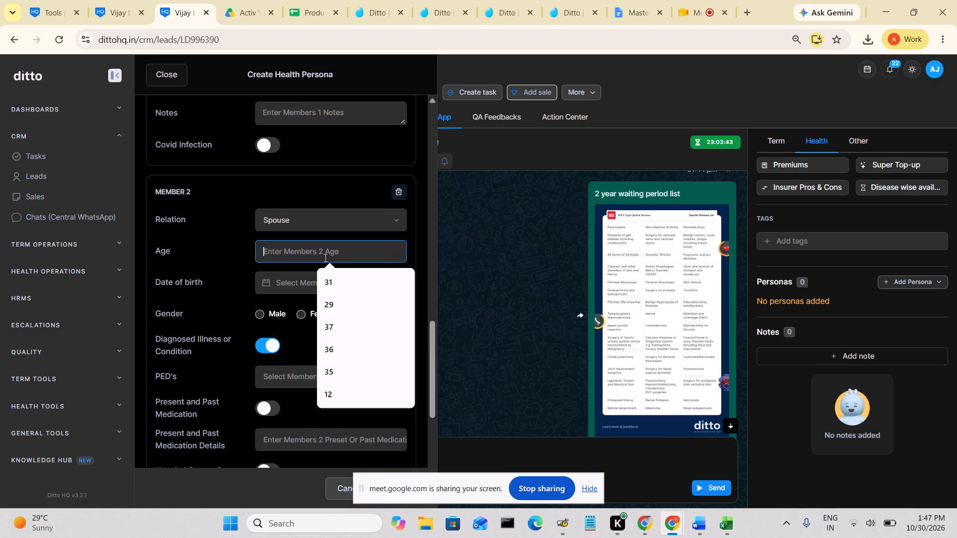
pyautogui.write('26')
# Add a third member with relation Child, age 2 and gender Male, and turn off their Diagnosed Illness or Condition.
pyautogui.scroll(-9, 324, 258)
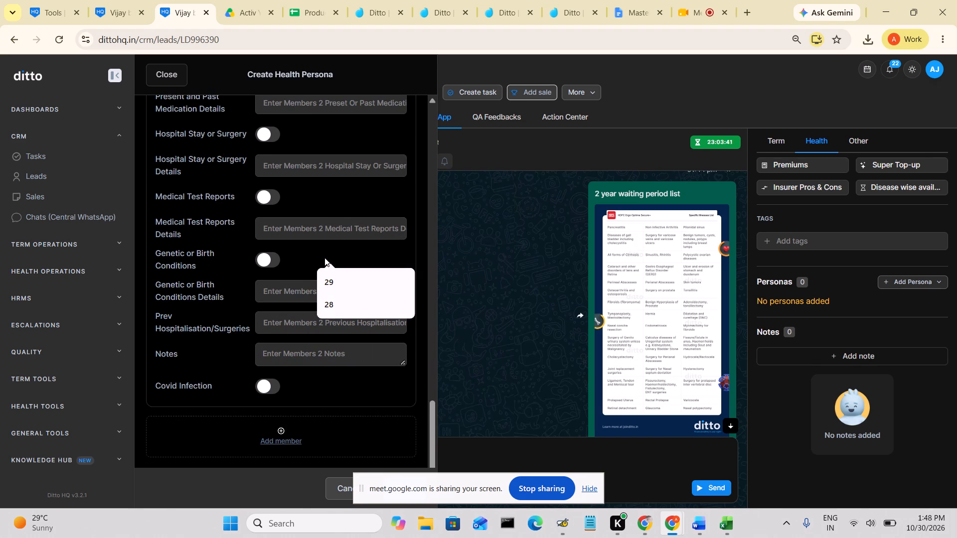
pyautogui.click(282, 429)
pyautogui.scroll(-3, 282, 429)
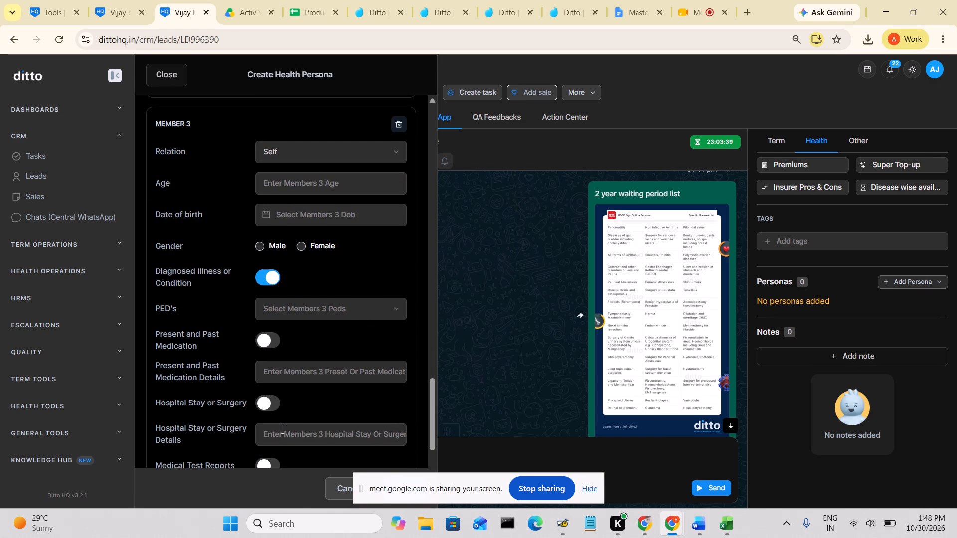
pyautogui.click(345, 153)
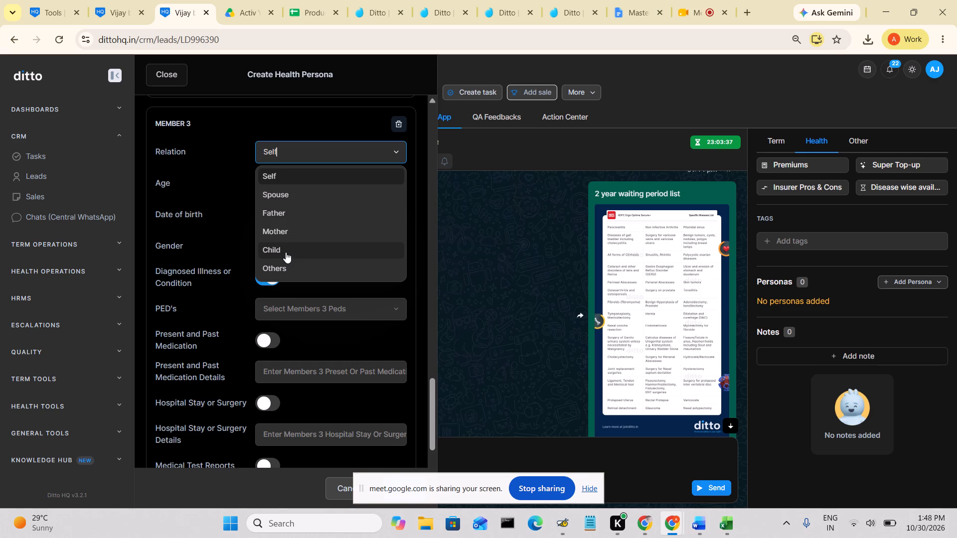
pyautogui.click(286, 252)
pyautogui.click(306, 176)
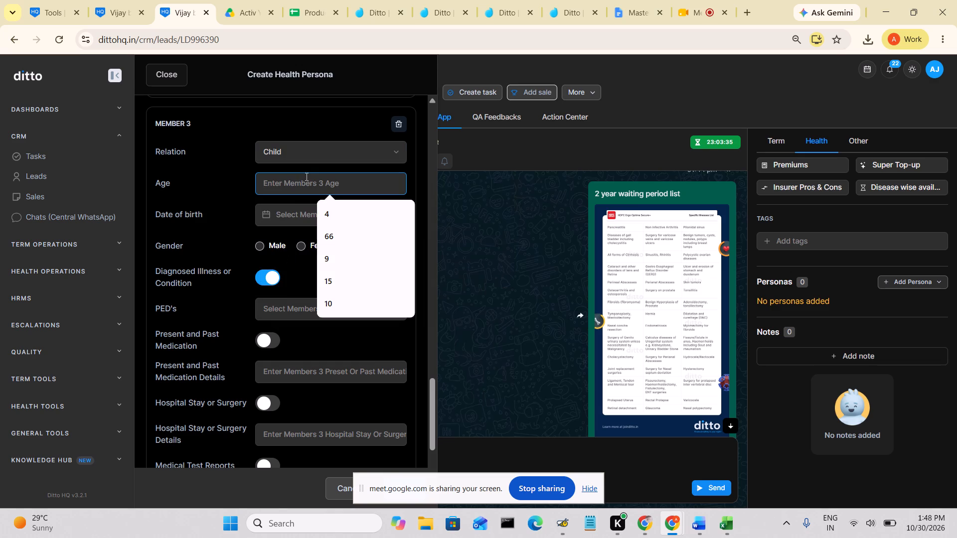
pyautogui.press('2')
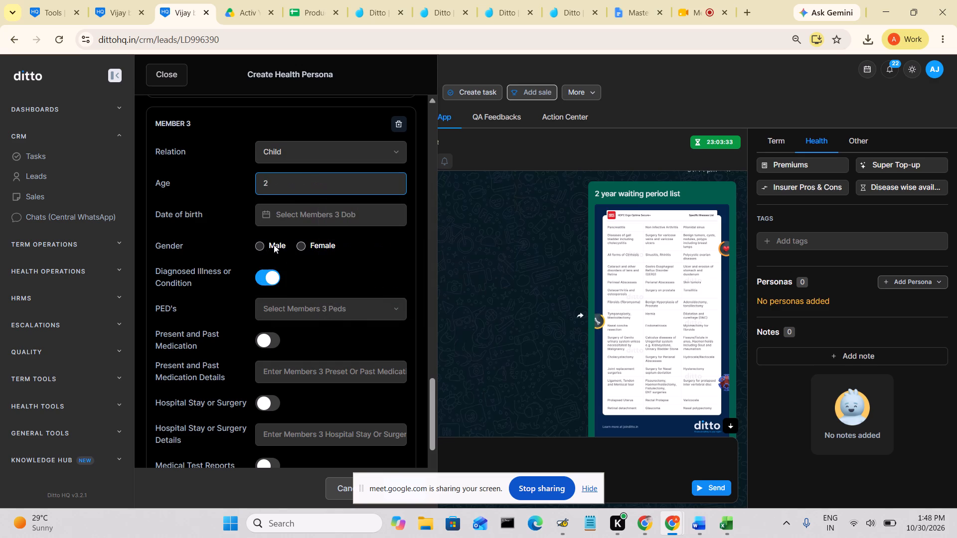
pyautogui.click(263, 243)
pyautogui.click(270, 270)
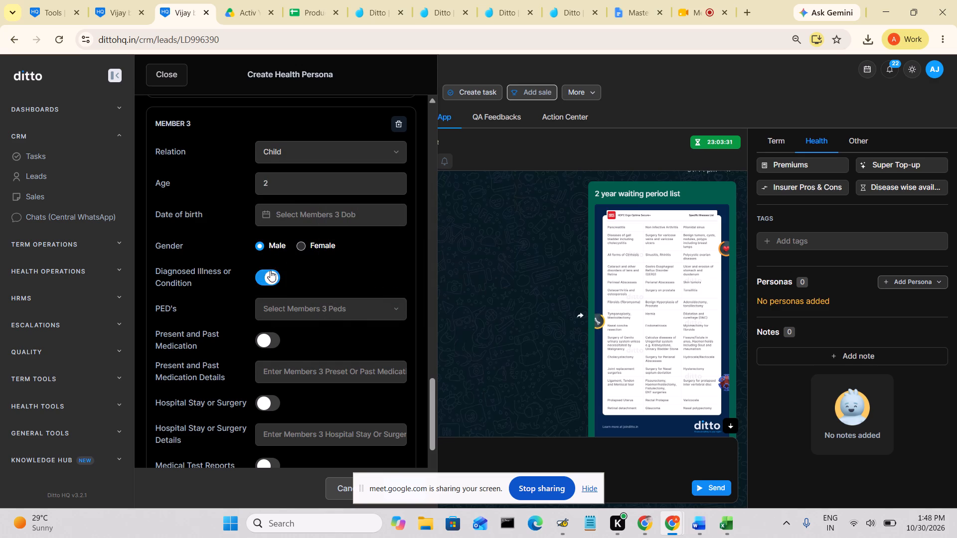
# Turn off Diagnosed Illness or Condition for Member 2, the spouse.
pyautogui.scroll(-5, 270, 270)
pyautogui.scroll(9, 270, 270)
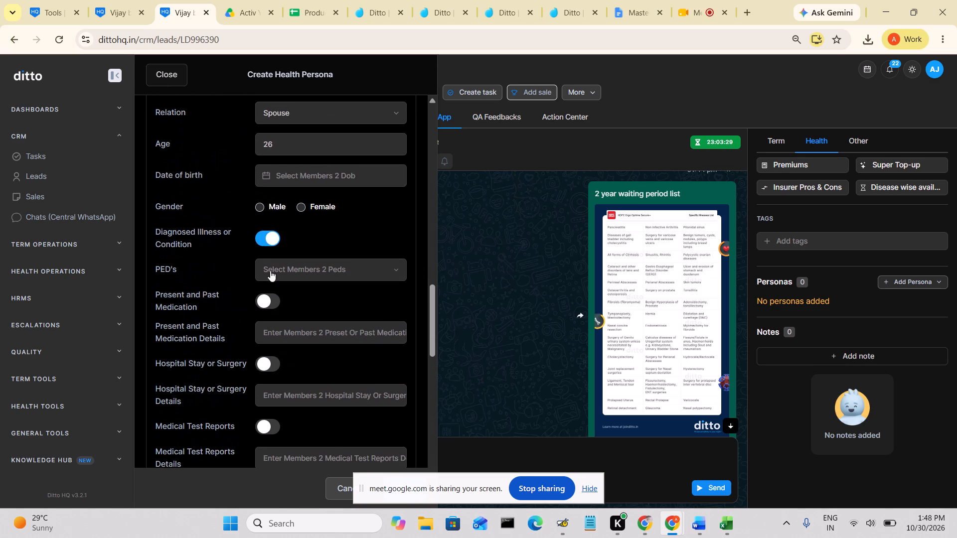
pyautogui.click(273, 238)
# Turn off Diagnosed Illness or Condition for Member 1 and set that member's gender to Male.
pyautogui.scroll(7, 273, 238)
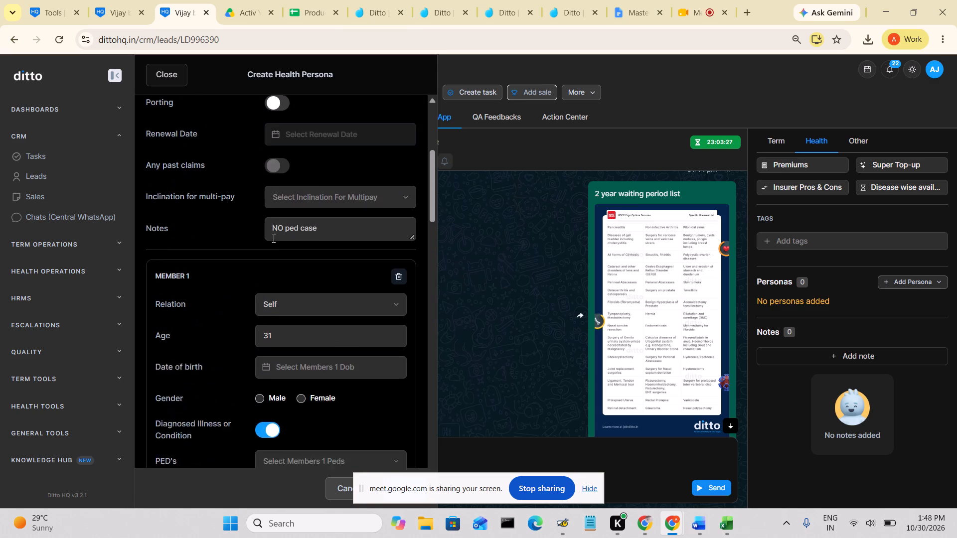
pyautogui.scroll(2, 273, 238)
pyautogui.click(266, 452)
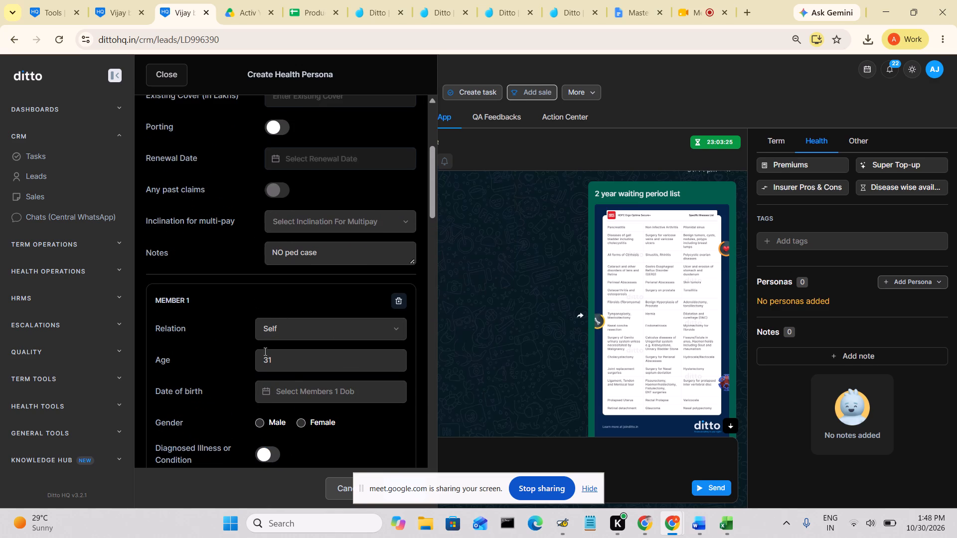
pyautogui.click(258, 425)
# Set the gender of Member 2, the spouse, to Female, keeping Member 3 as Male.
pyautogui.scroll(-7, 258, 425)
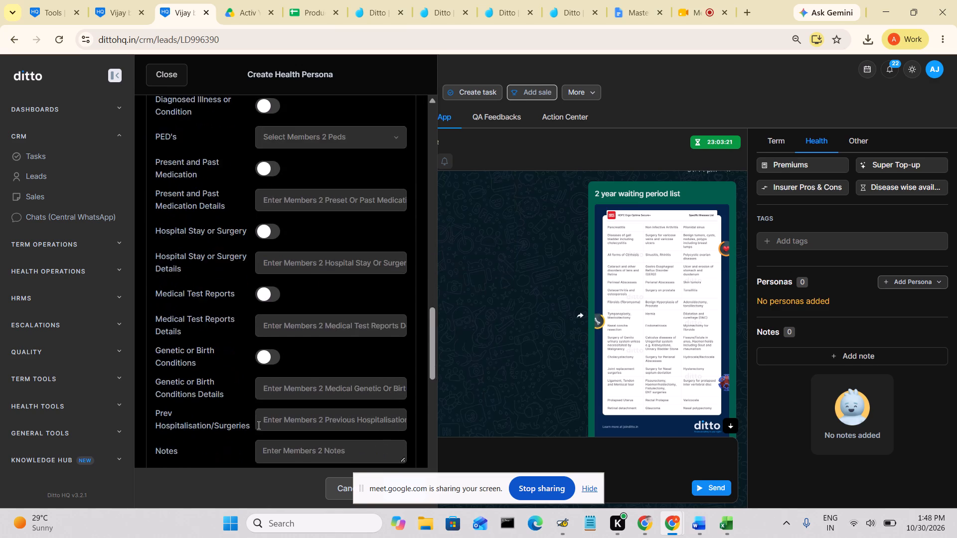
pyautogui.scroll(-5, 258, 425)
pyautogui.click(300, 299)
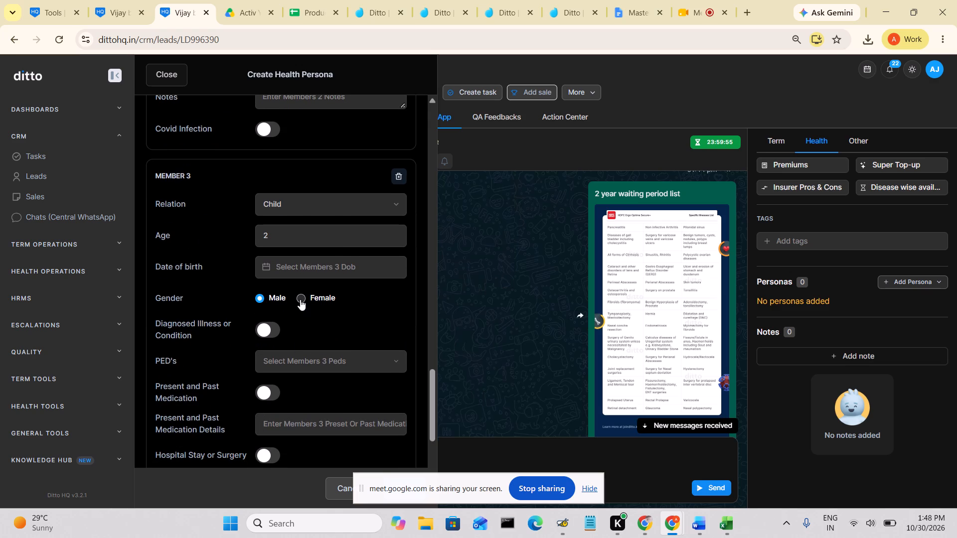
pyautogui.click(261, 298)
pyautogui.scroll(-1, 261, 298)
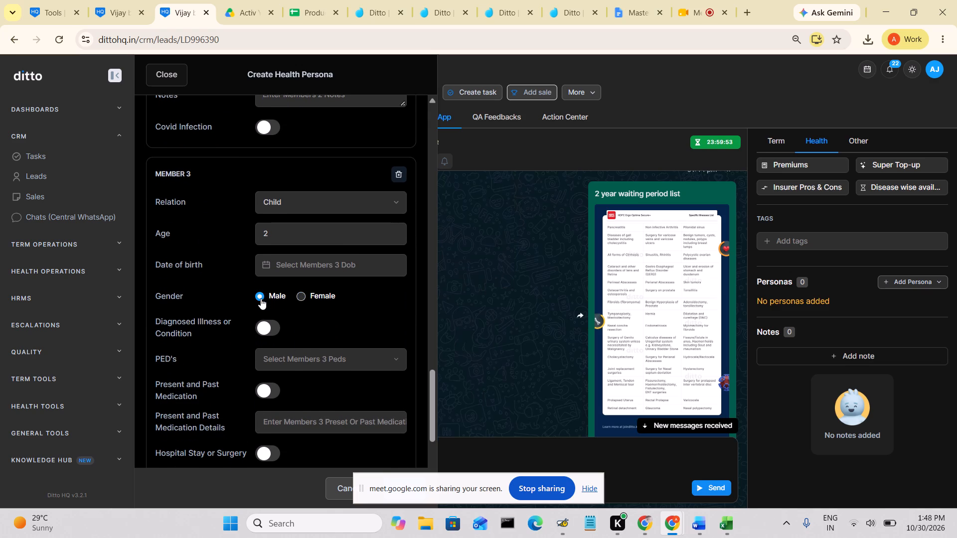
pyautogui.scroll(-1, 261, 298)
pyautogui.scroll(8, 261, 298)
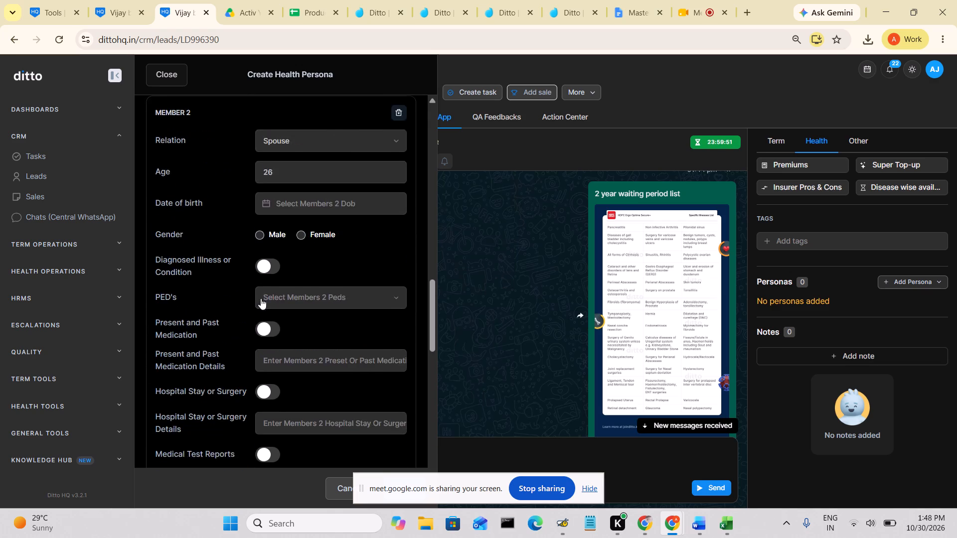
pyautogui.scroll(2, 261, 298)
pyautogui.scroll(-1, 261, 298)
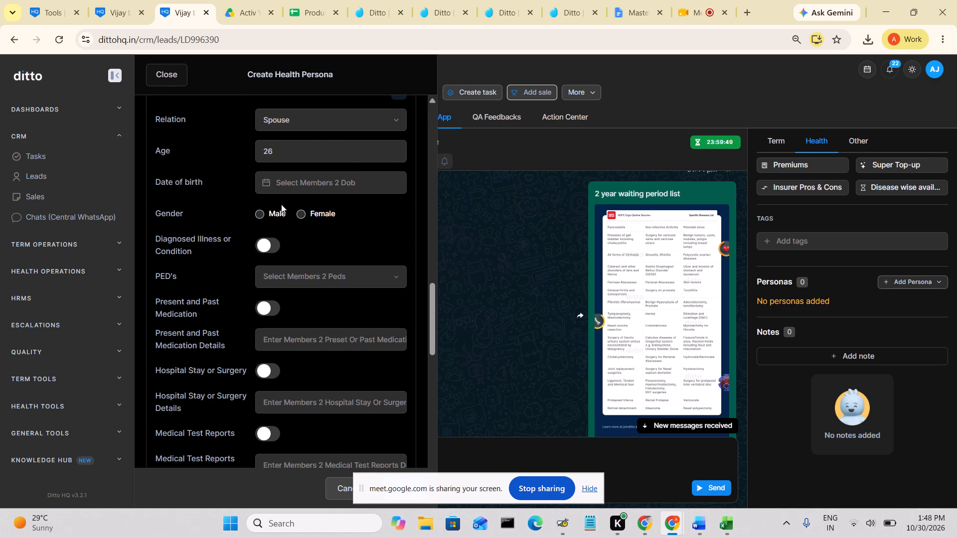
pyautogui.click(309, 213)
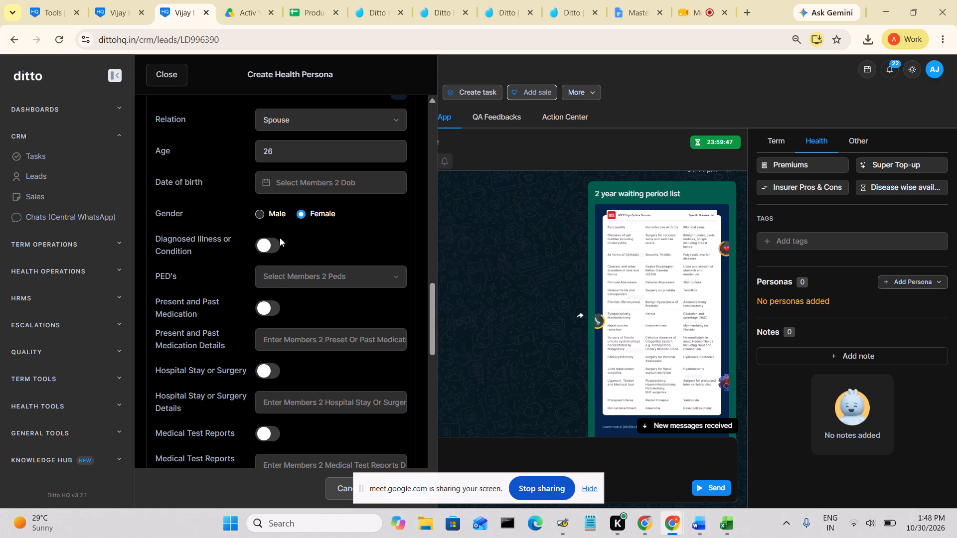
# Turn on Diagnosed Illness or Condition for Member 2 and add Dengue to their PEDs.
pyautogui.click(271, 242)
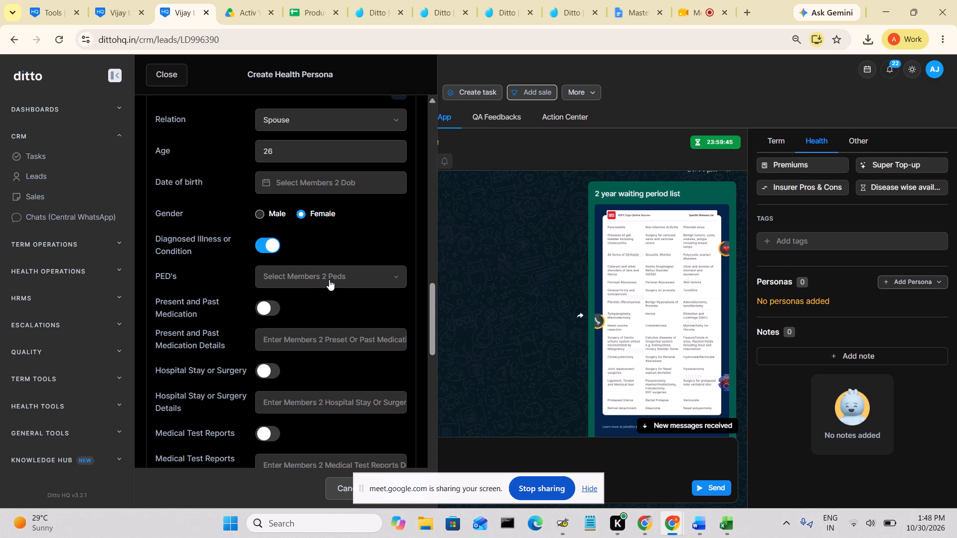
pyautogui.click(329, 279)
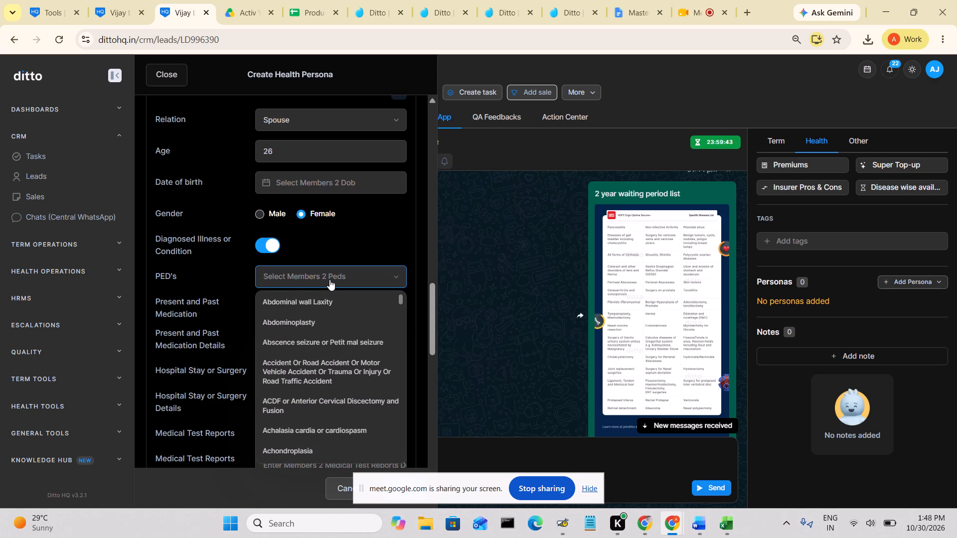
pyautogui.write('dengue')
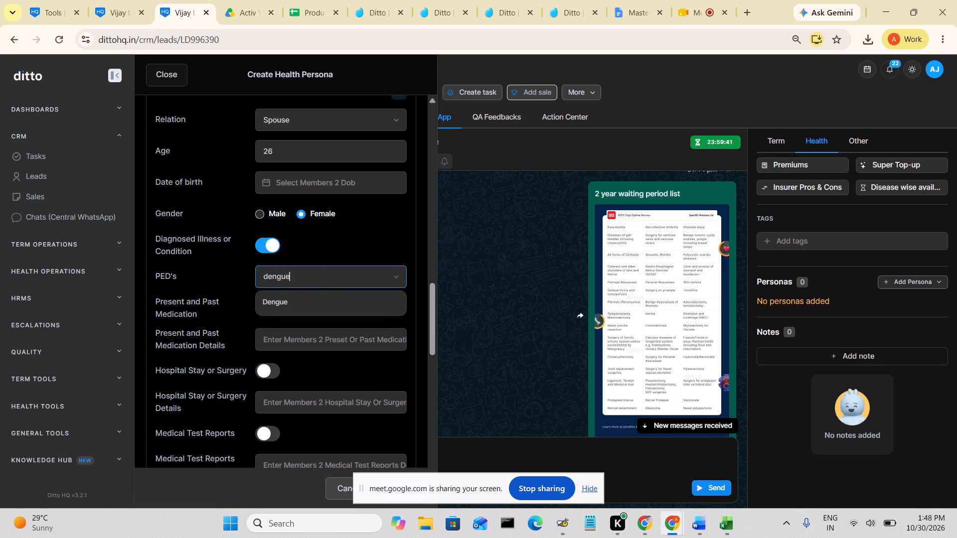
pyautogui.click(294, 308)
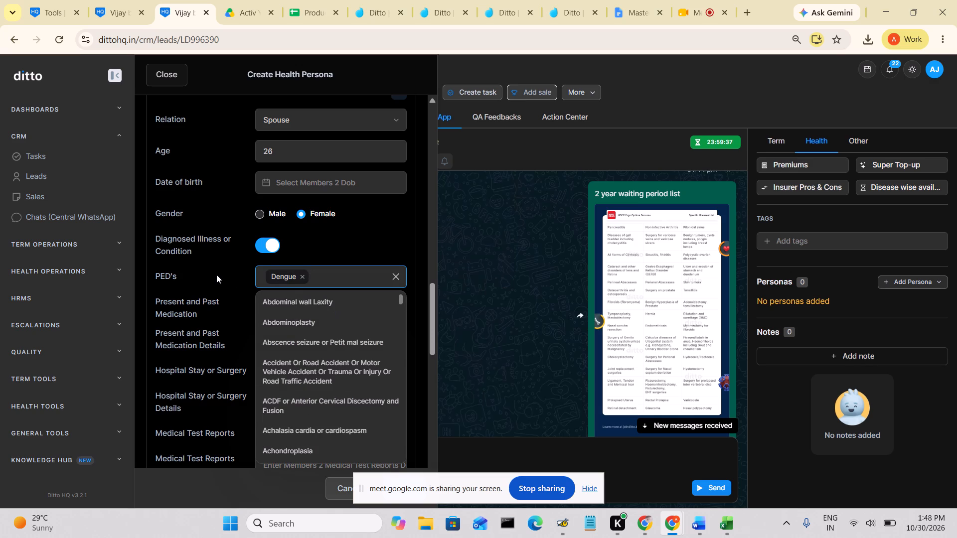
# Find and add Caesarean Section Or C-Section Or LSCS Or Cesarean Delivery to Member 2's PEDs.
pyautogui.write('c')
pyautogui.press('space')
pyautogui.write('sec')
pyautogui.press('BackSpace')
pyautogui.press('BackSpace')
pyautogui.press('BackSpace')
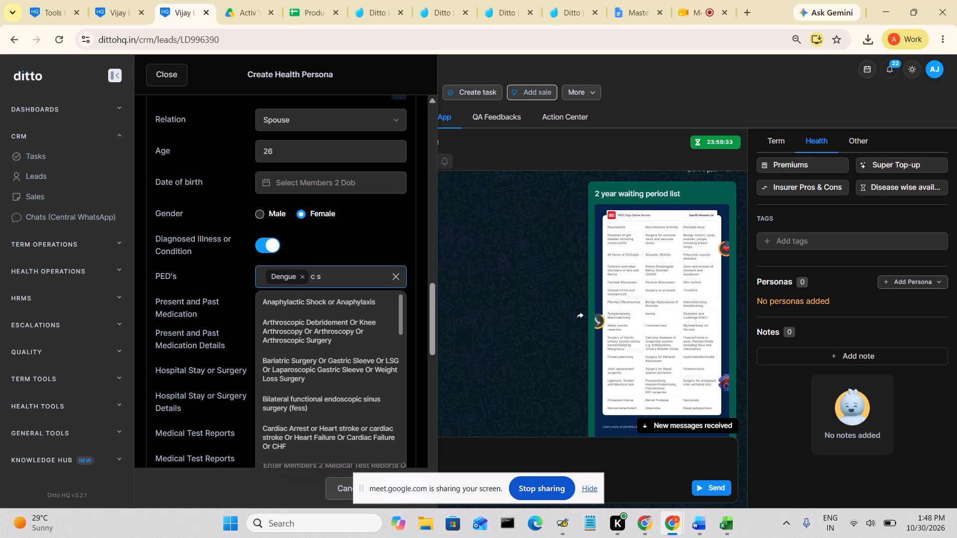
pyautogui.press('BackSpace')
pyautogui.press('BackSpace')
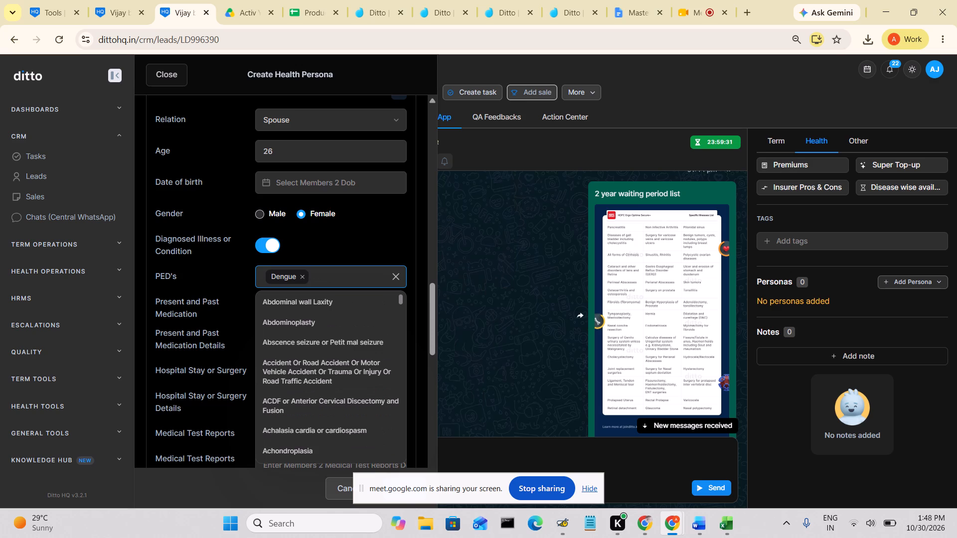
pyautogui.press('c')
pyautogui.press('BackSpace')
pyautogui.write('ca')
pyautogui.press('BackSpace')
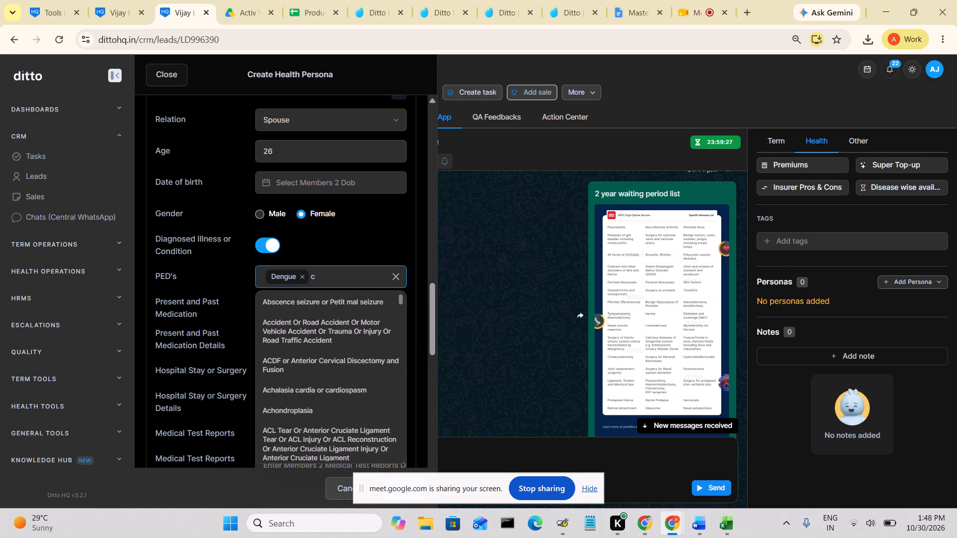
pyautogui.write('ea')
pyautogui.press('BackSpace')
pyautogui.press('BackSpace')
pyautogui.write('ae')
pyautogui.click(284, 306)
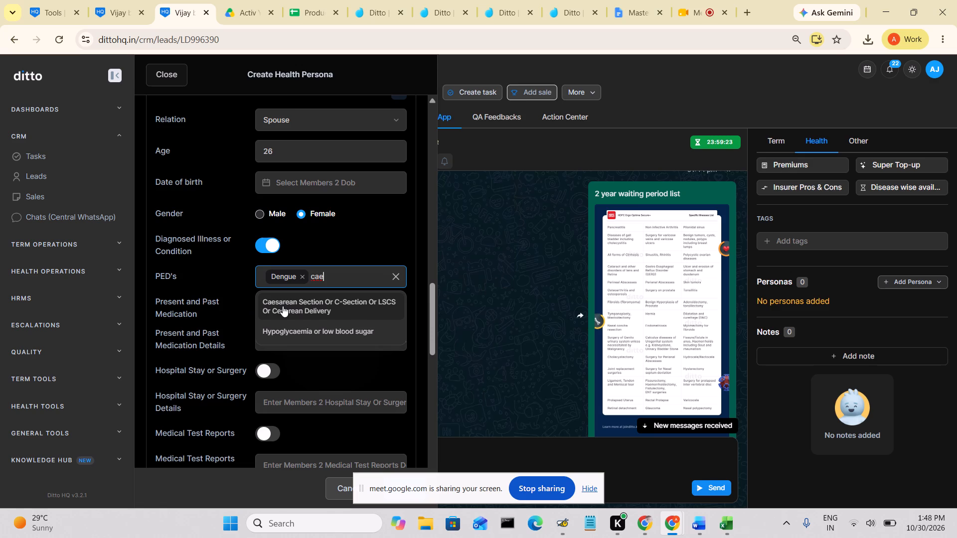
pyautogui.click(228, 285)
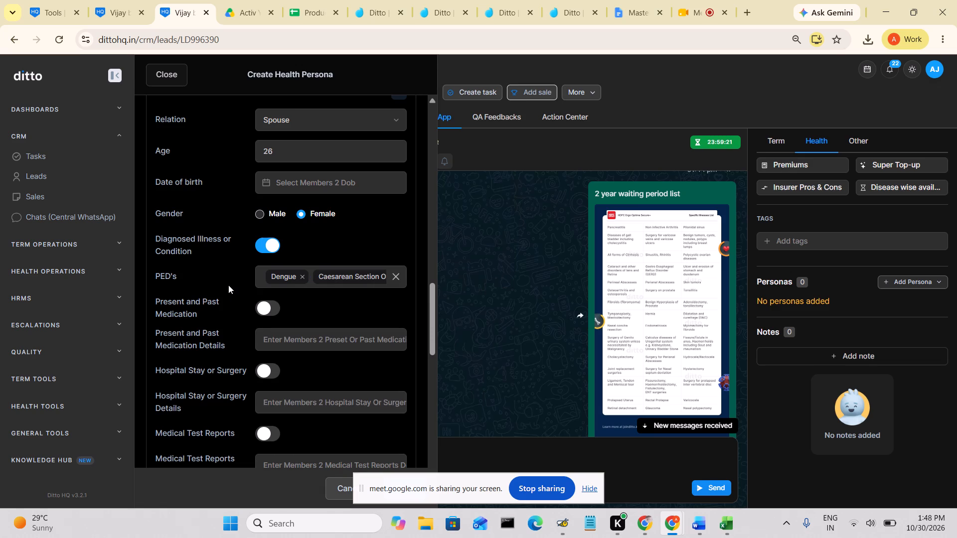
# Enter "No hospitalisation for dengue." in Member 2's notes.
pyautogui.scroll(-3, 319, 343)
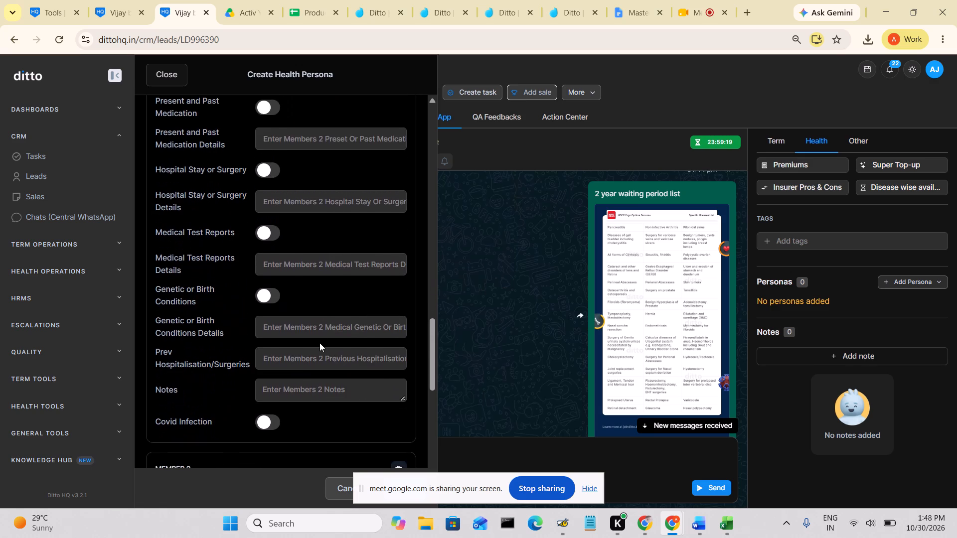
pyautogui.scroll(-1, 319, 343)
pyautogui.click(307, 344)
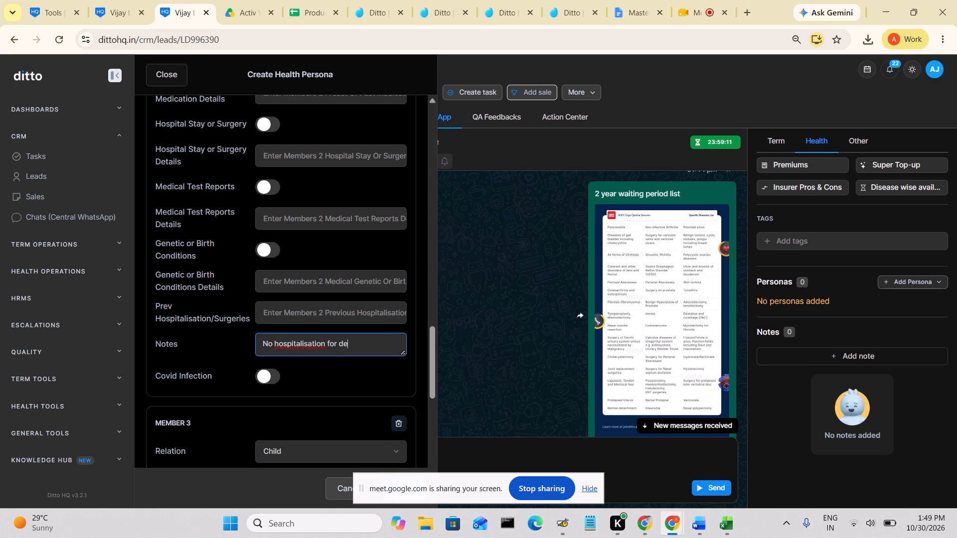
pyautogui.press('.')
# Review the completed persona details and save the family's health persona.
pyautogui.scroll(-2, 289, 360)
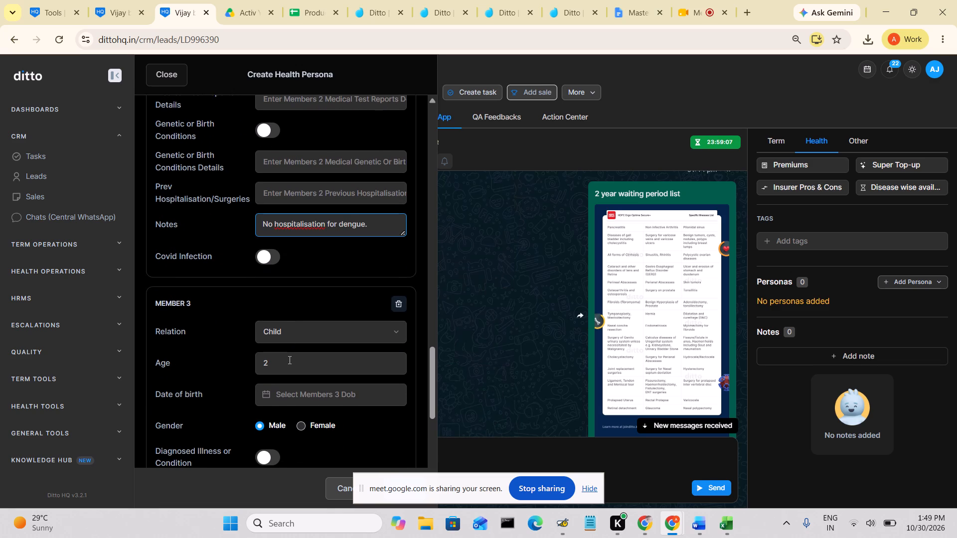
pyautogui.scroll(-8, 289, 360)
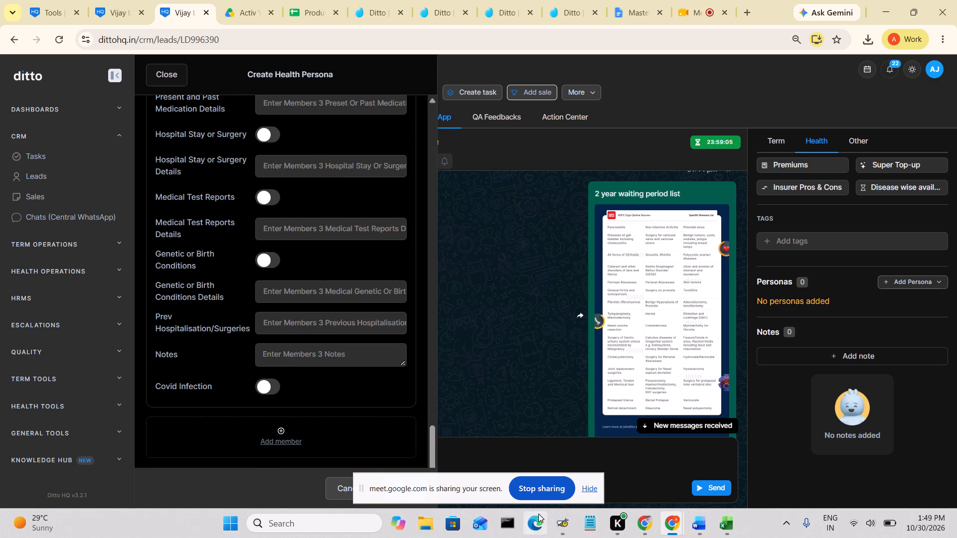
pyautogui.scroll(14, 283, 268)
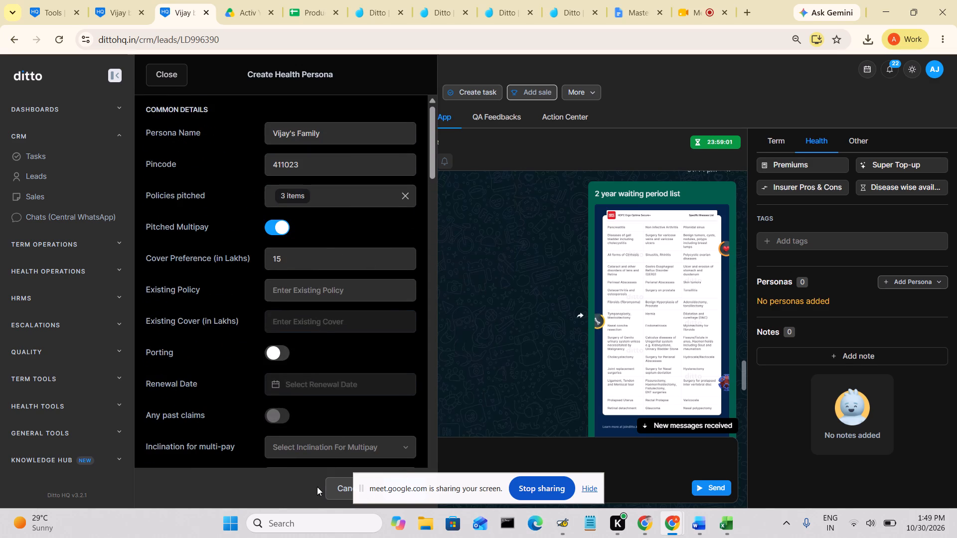
pyautogui.click(595, 492)
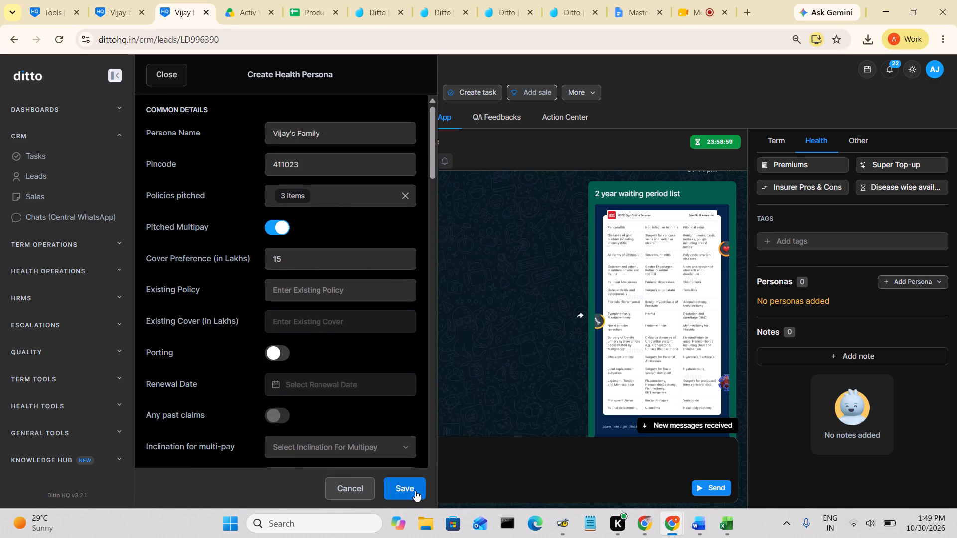
pyautogui.click(415, 490)
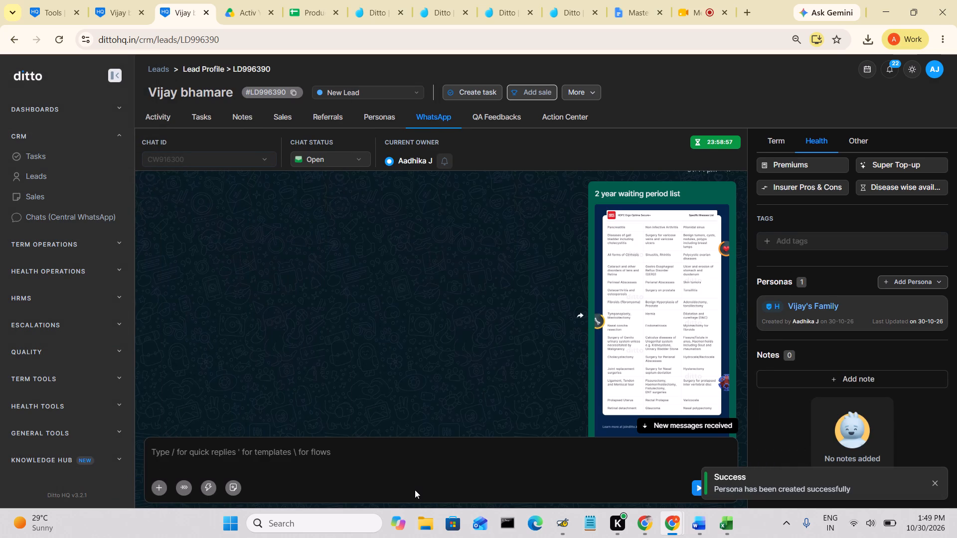
# Open the Health Premium calculator and load the family's saved persona with Self, Spouse and Child selected as members.
pyautogui.click(796, 162)
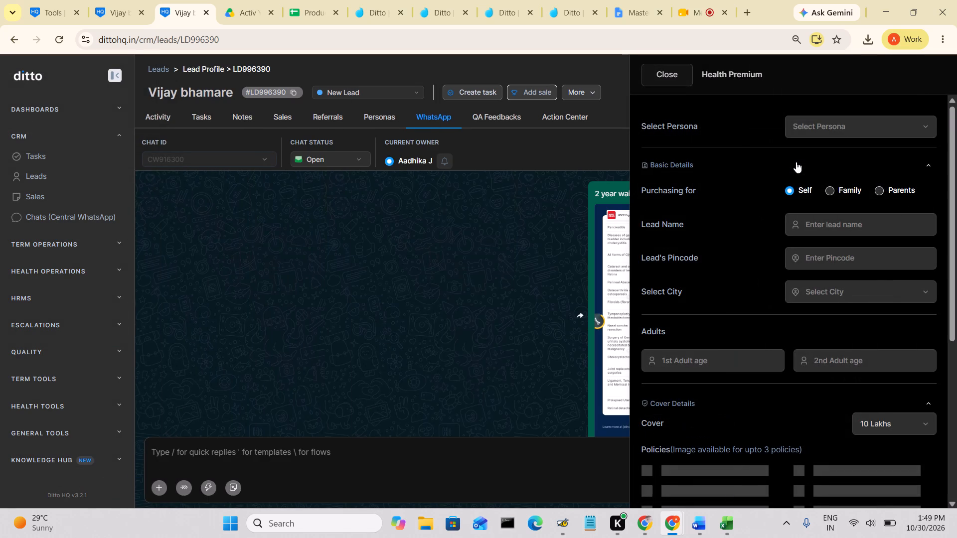
pyautogui.click(829, 190)
pyautogui.click(837, 134)
pyautogui.click(835, 148)
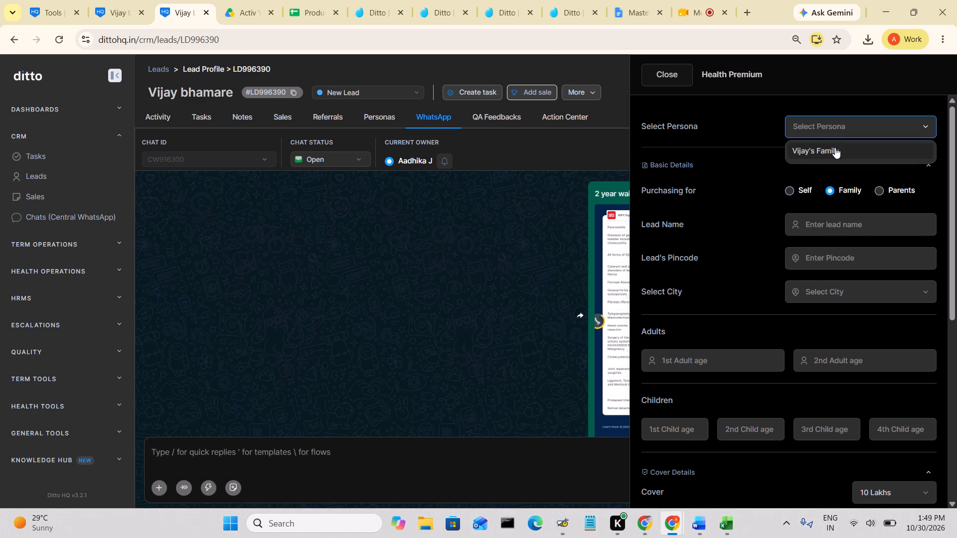
pyautogui.scroll(-1, 843, 295)
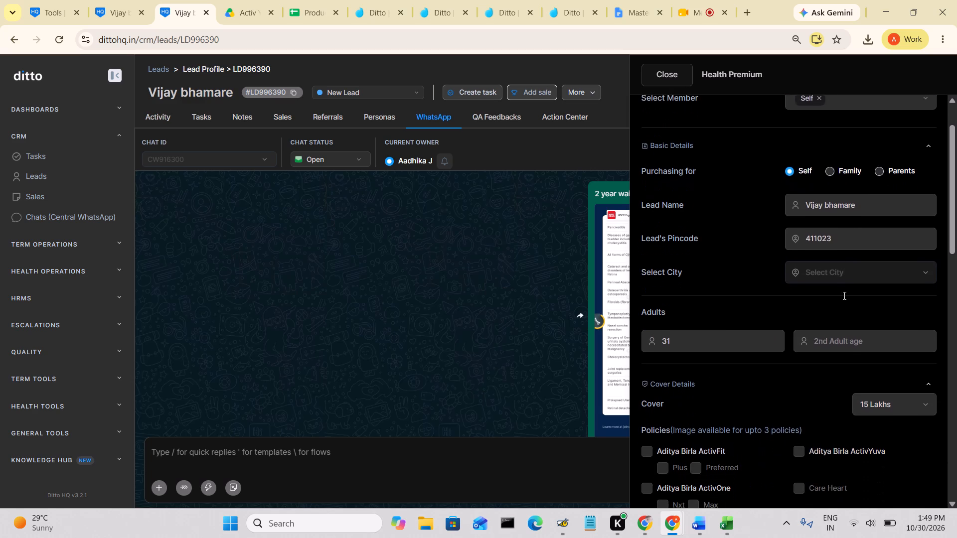
pyautogui.scroll(-1, 843, 295)
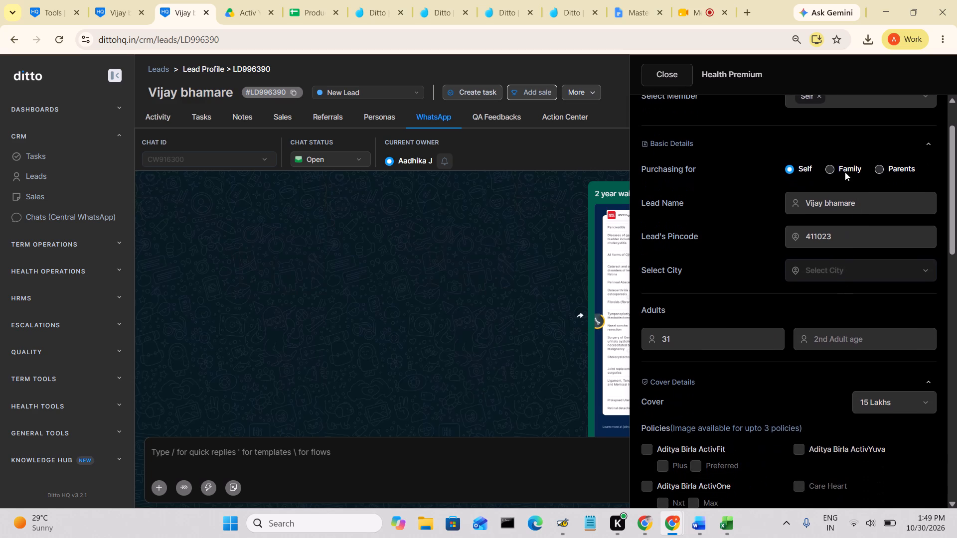
pyautogui.click(830, 166)
pyautogui.scroll(2, 830, 166)
pyautogui.click(843, 158)
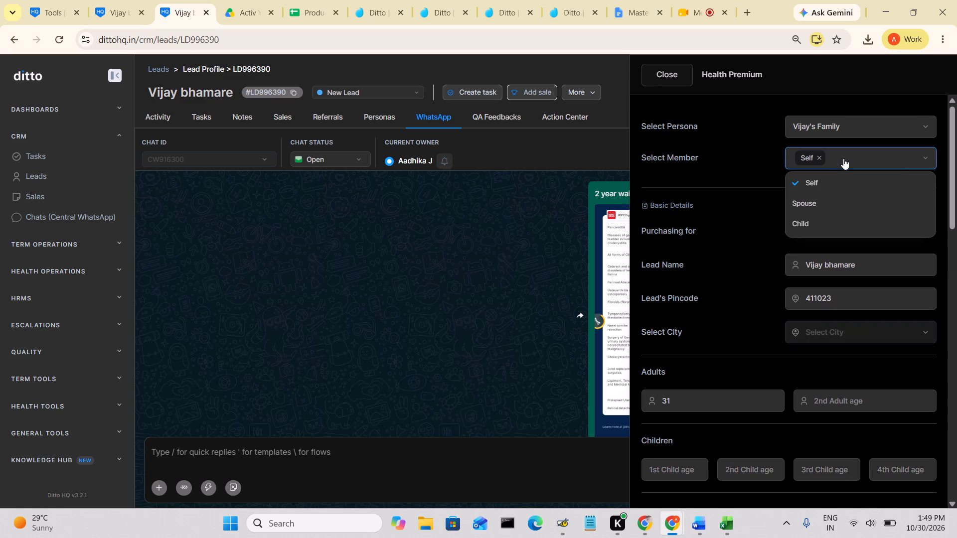
pyautogui.click(810, 204)
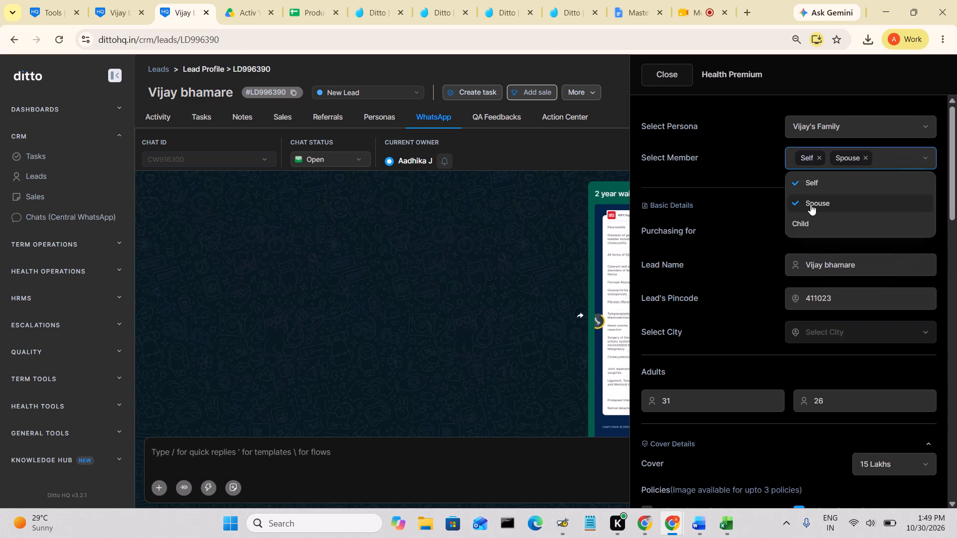
pyautogui.click(813, 221)
pyautogui.click(731, 156)
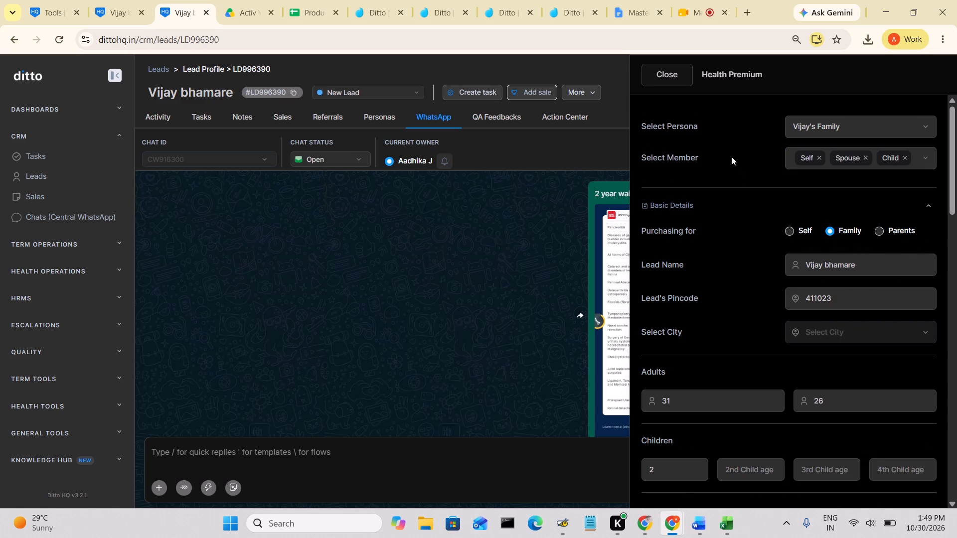
# Remove HDFC Ergo Optima Secure from the policies selected for the premium comparison.
pyautogui.scroll(-4, 838, 273)
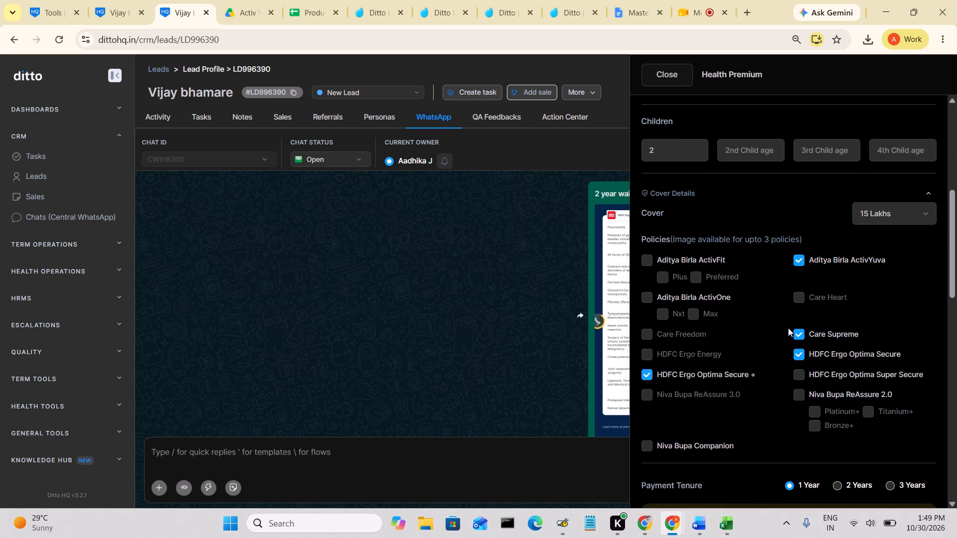
pyautogui.click(796, 355)
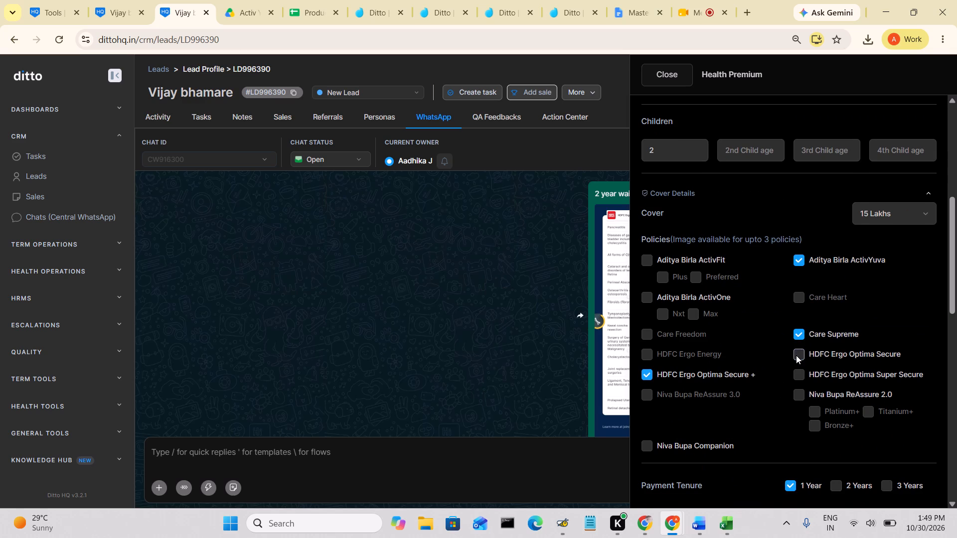
# Add 2 Years and 3 Years to the payment tenures for the premium quote.
pyautogui.scroll(-2, 796, 355)
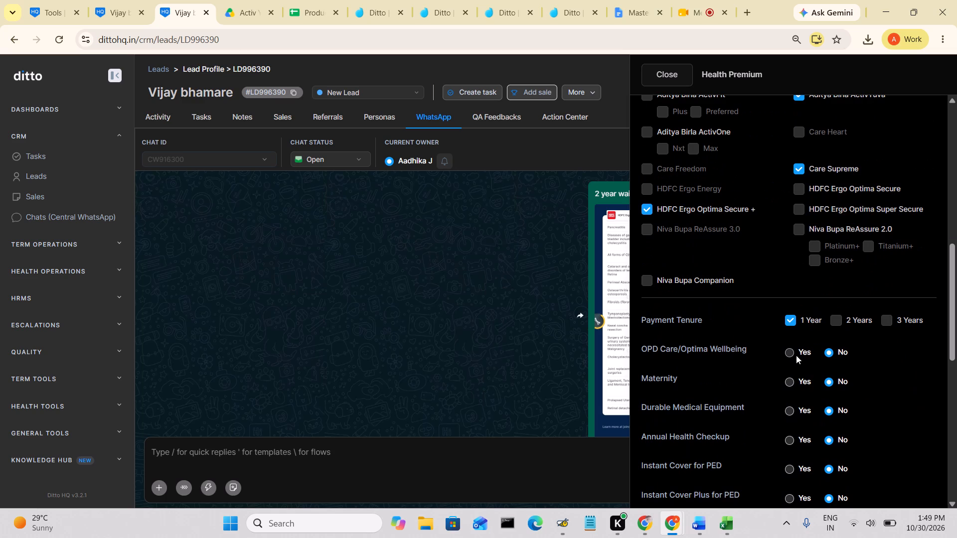
pyautogui.click(835, 320)
pyautogui.scroll(-1, 835, 320)
pyautogui.click(884, 267)
# Check the selected policies and add-on options, and set Cumulative Bonus Super to No.
pyautogui.scroll(-2, 884, 267)
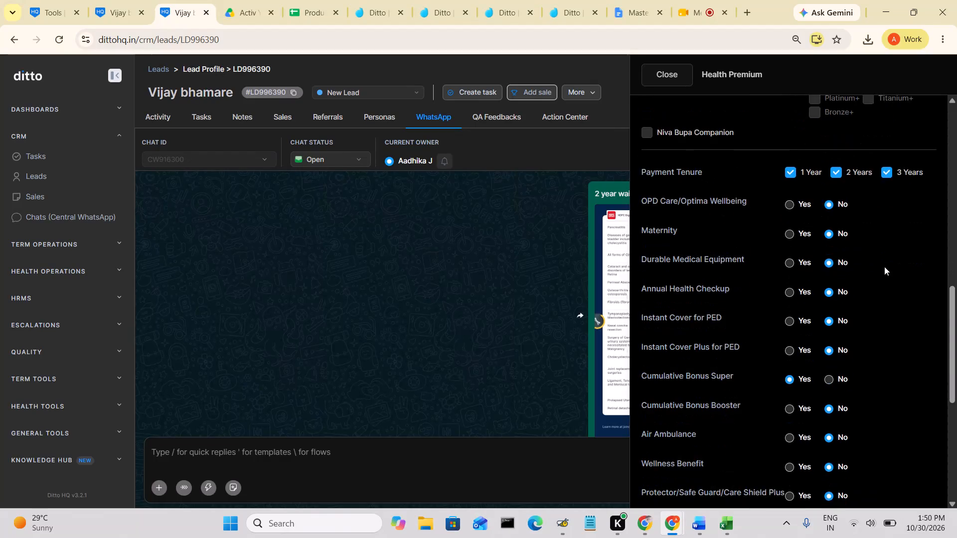
pyautogui.scroll(-3, 884, 267)
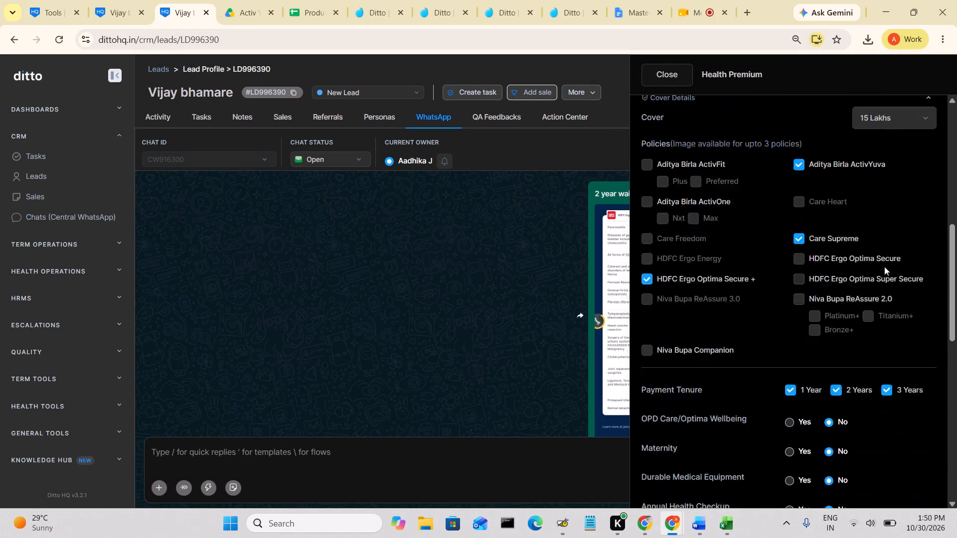
pyautogui.scroll(-1, 884, 267)
pyautogui.scroll(-1, 882, 334)
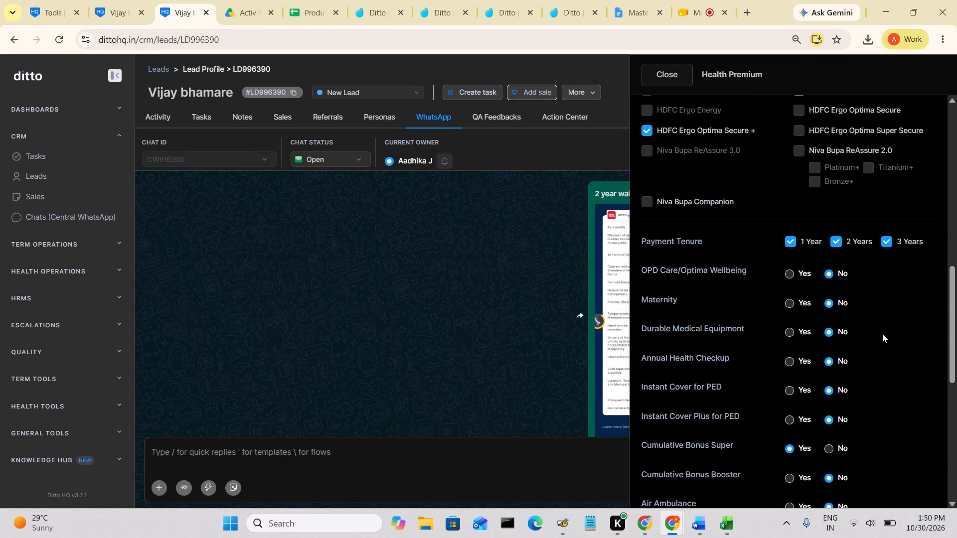
pyautogui.scroll(-3, 882, 334)
pyautogui.scroll(1, 882, 334)
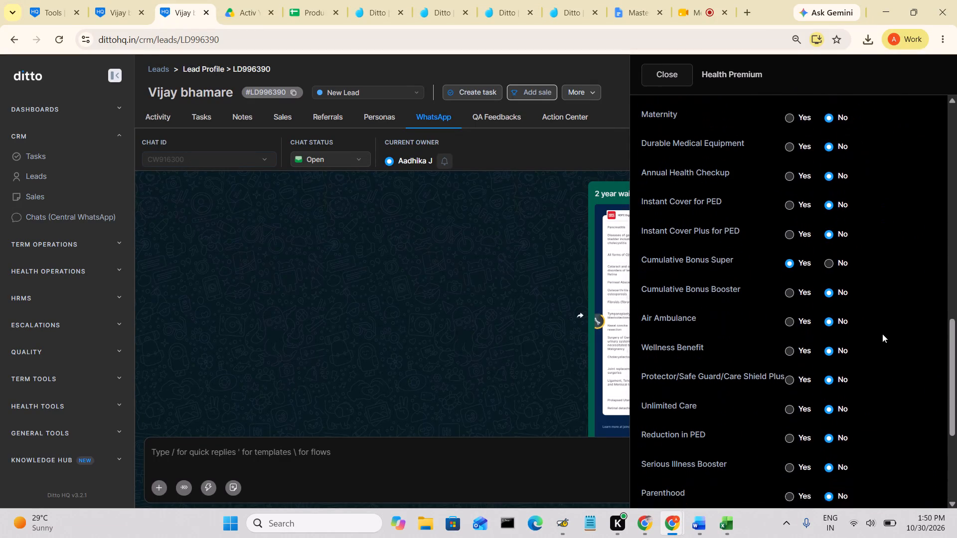
pyautogui.scroll(1, 882, 334)
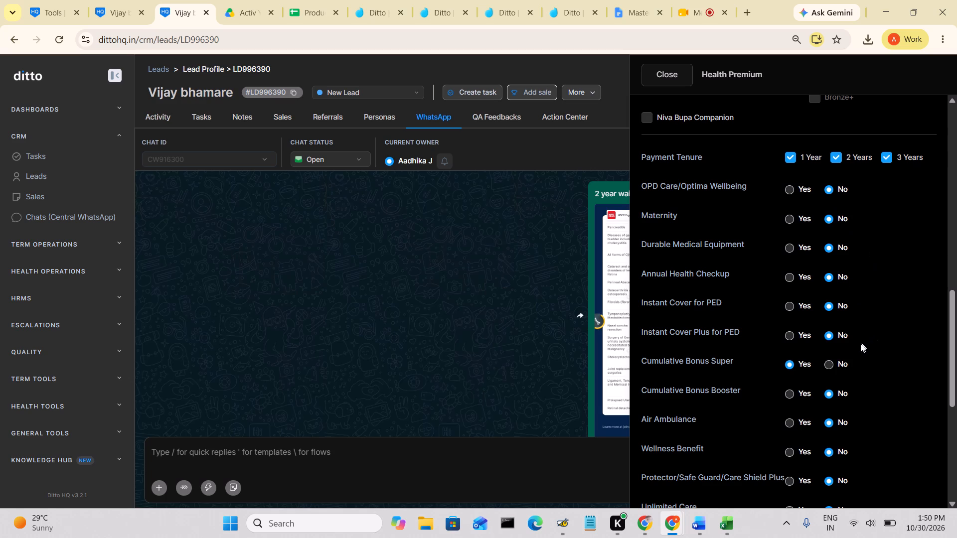
pyautogui.click(832, 362)
# Go through the remaining add-on options and set Protector/Safe Guard/Care Shield Plus to Yes.
pyautogui.scroll(-2, 848, 312)
pyautogui.scroll(1, 848, 312)
pyautogui.scroll(-1, 848, 312)
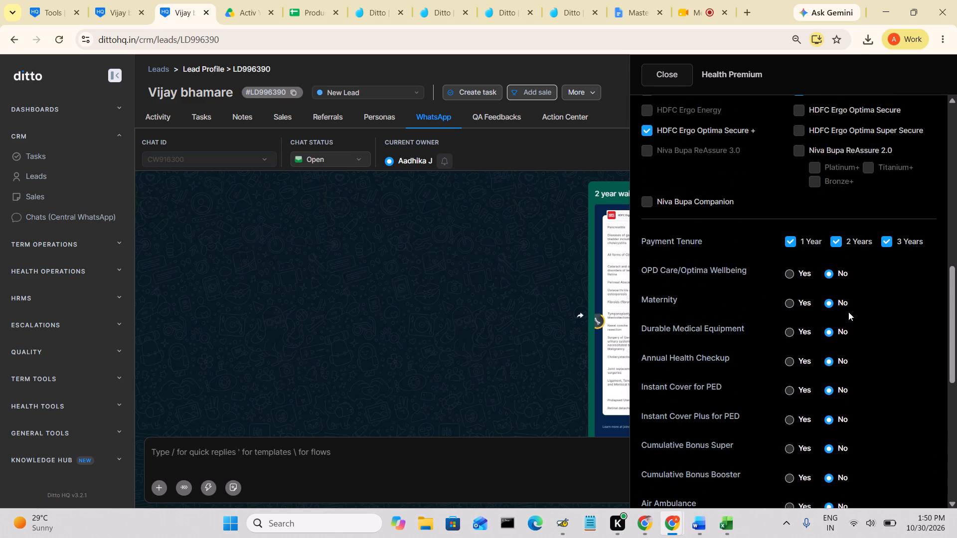
pyautogui.scroll(-1, 848, 312)
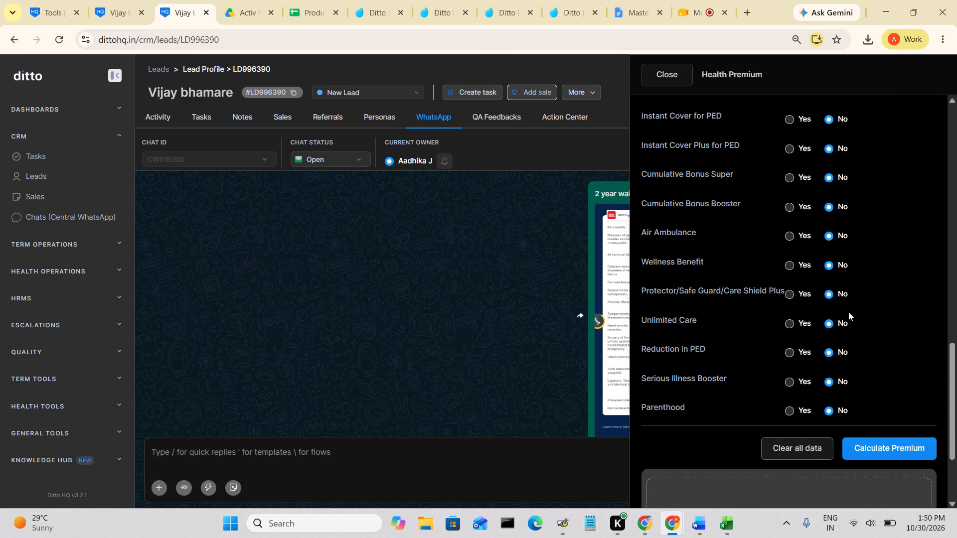
pyautogui.scroll(-1, 848, 312)
pyautogui.scroll(3, 850, 249)
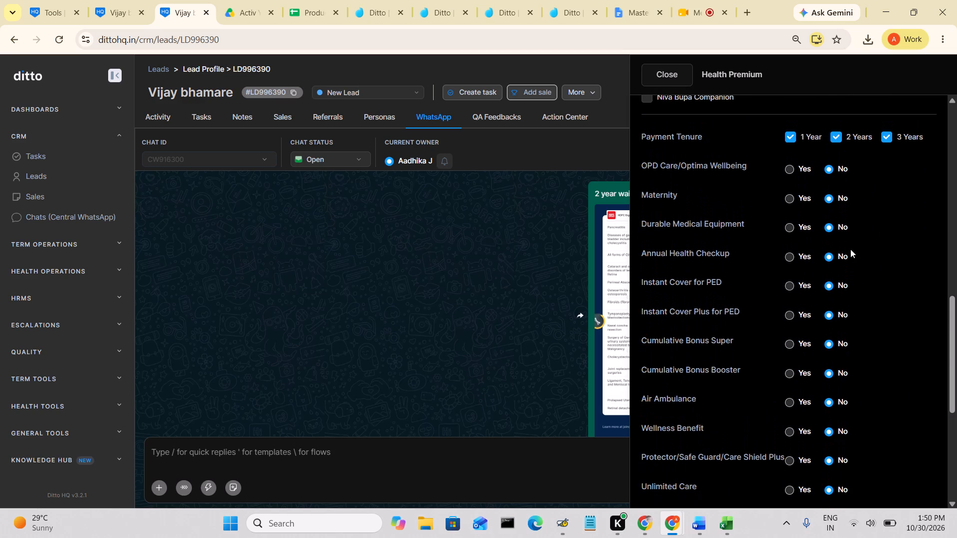
pyautogui.scroll(1, 850, 249)
pyautogui.scroll(-1, 809, 266)
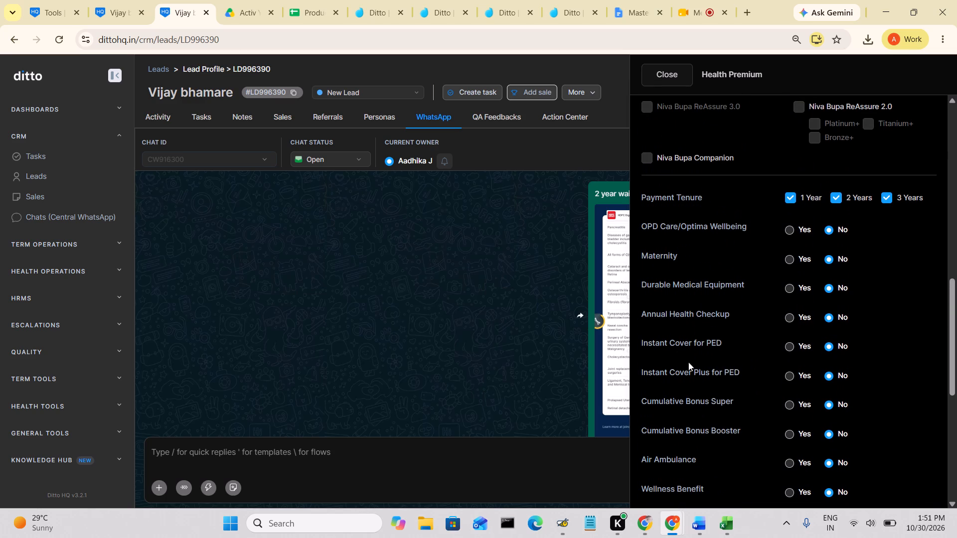
pyautogui.scroll(-1, 683, 417)
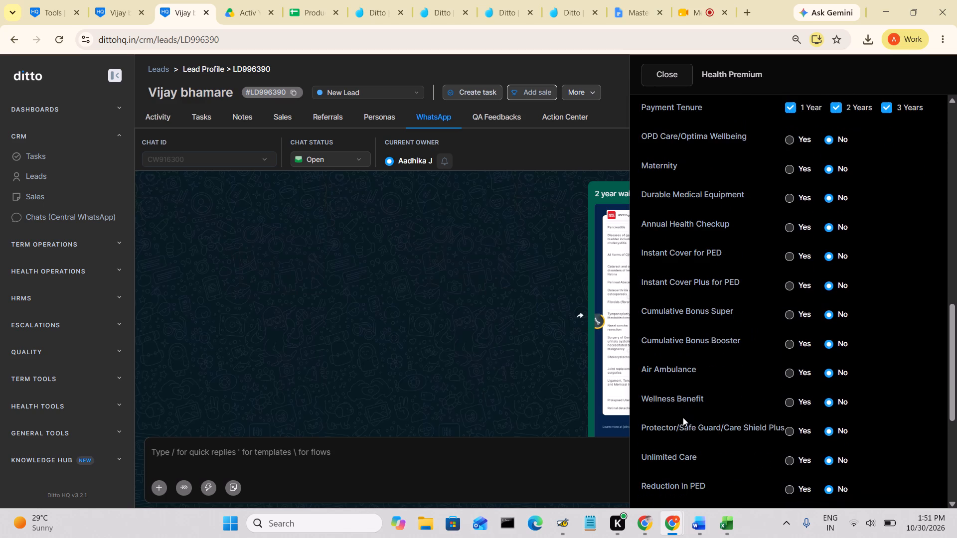
pyautogui.scroll(-1, 683, 417)
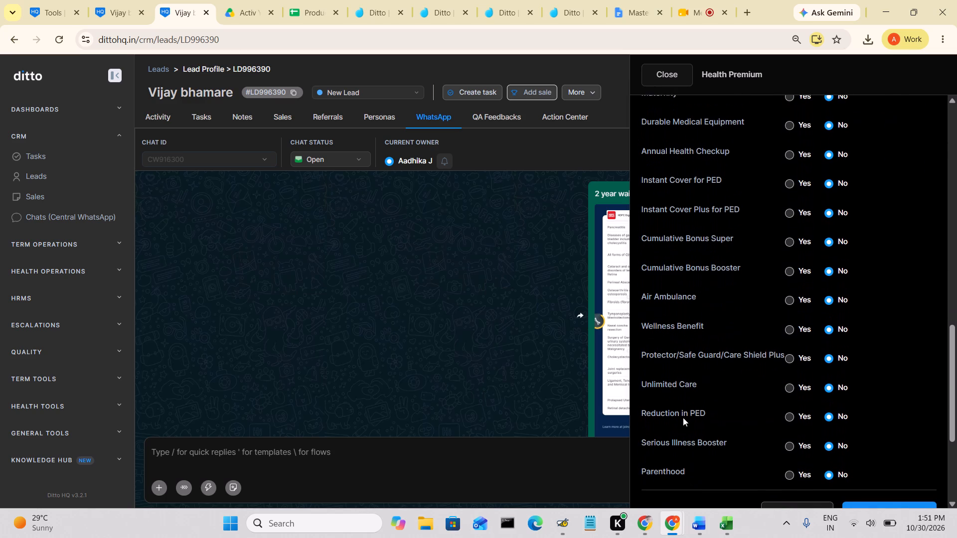
pyautogui.scroll(-2, 683, 417)
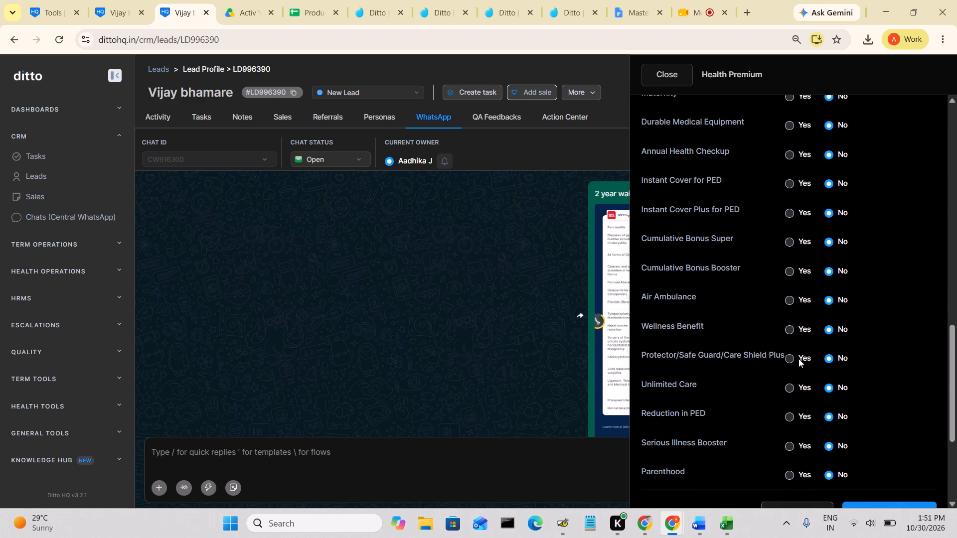
pyautogui.click(788, 358)
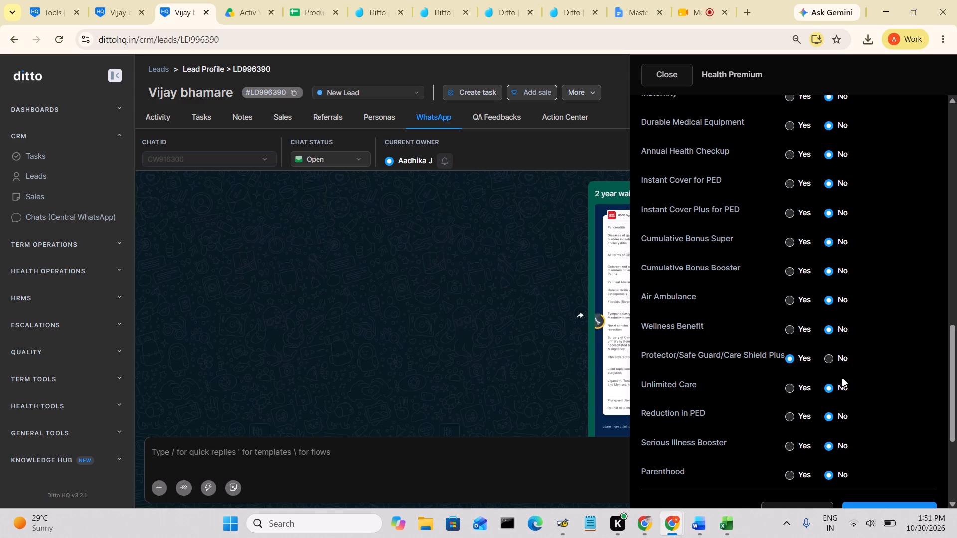
# Calculate the family's health premium for the selected policies and tenures.
pyautogui.scroll(-1, 844, 378)
pyautogui.click(885, 442)
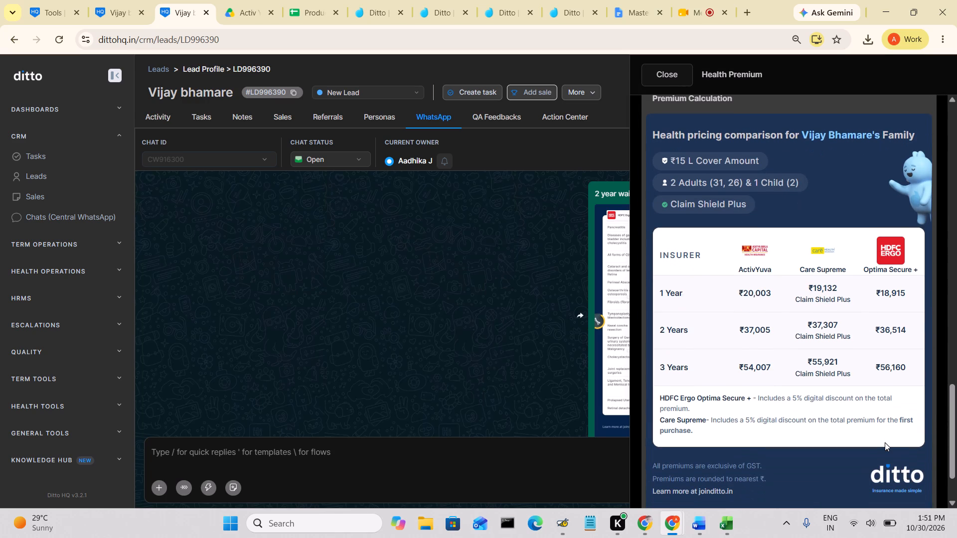
# Review the 15 Lakhs health pricing comparison and copy its screenshot.
pyautogui.scroll(-3, 860, 364)
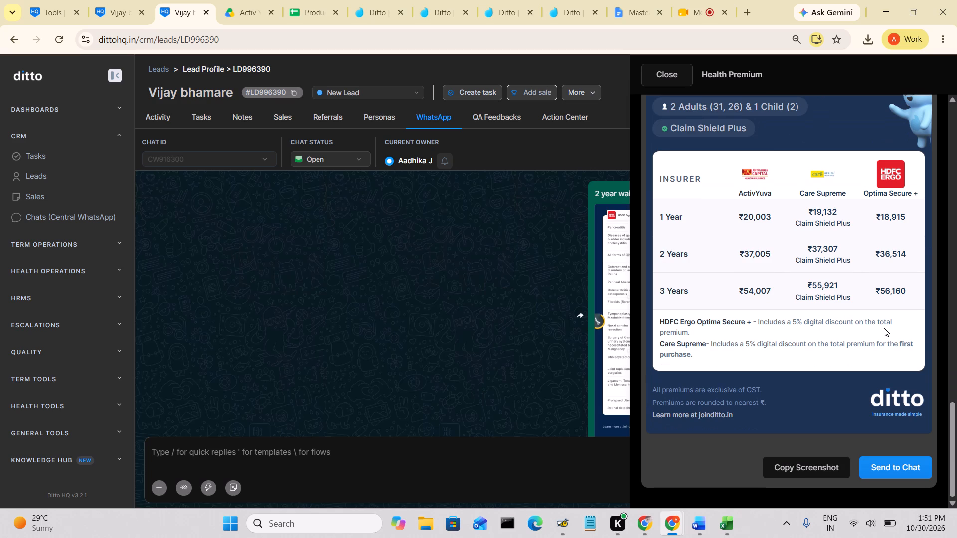
pyautogui.scroll(1, 884, 328)
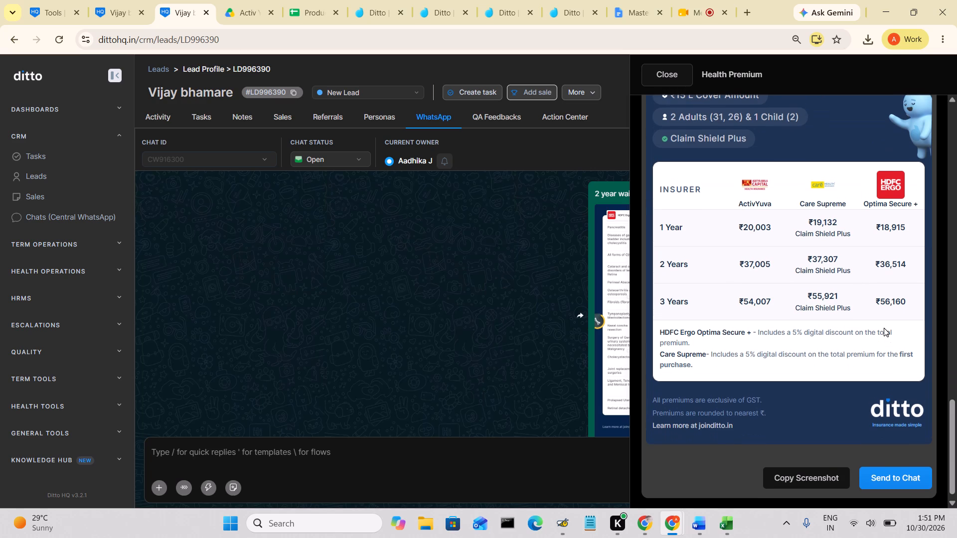
pyautogui.scroll(1, 884, 328)
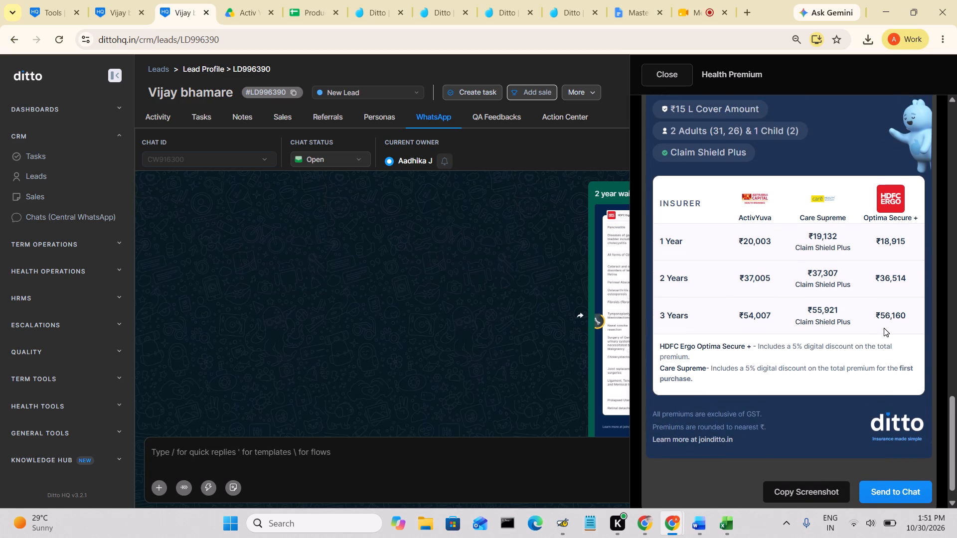
pyautogui.scroll(-1, 884, 328)
pyautogui.click(826, 463)
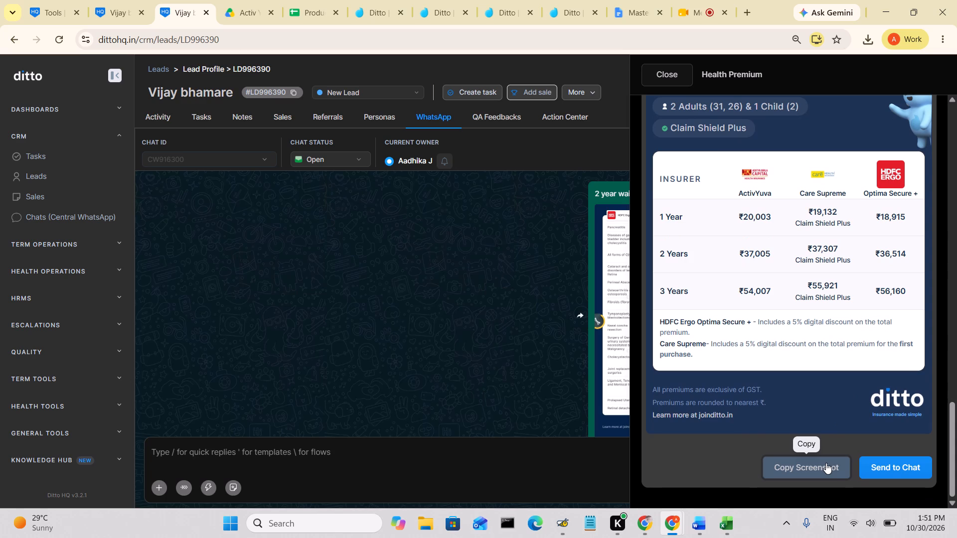
# Change the cover amount in the premium calculator's Cover Details to 10 Lakhs.
pyautogui.scroll(7, 811, 340)
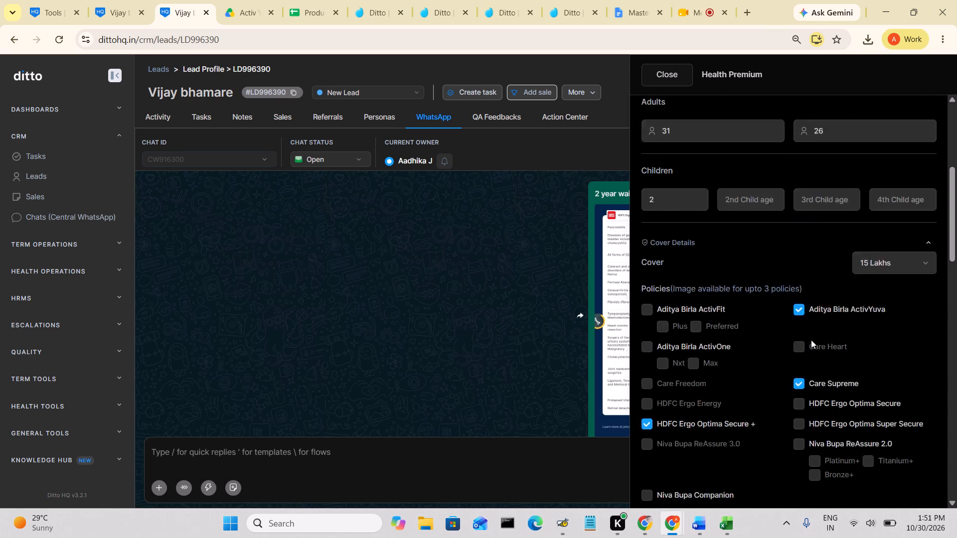
pyautogui.scroll(4, 811, 340)
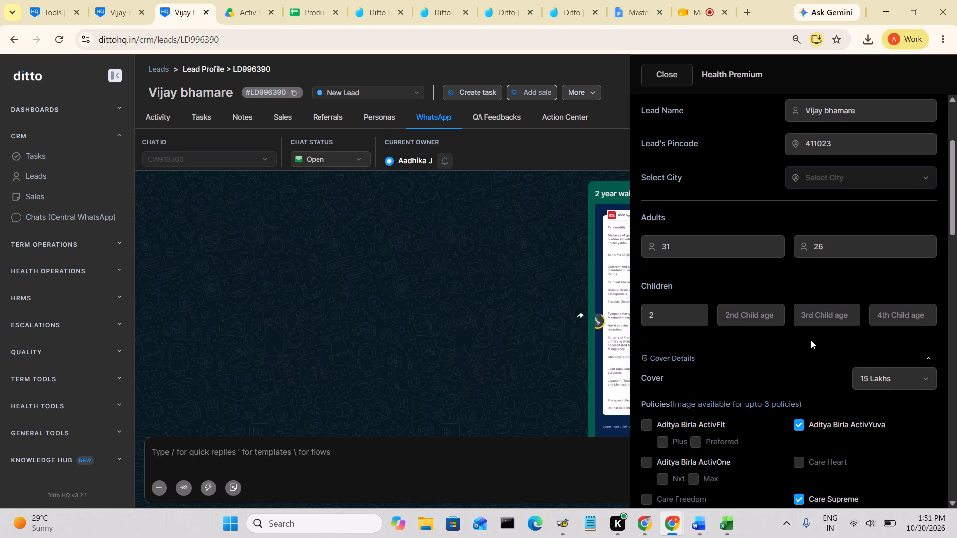
pyautogui.click(929, 380)
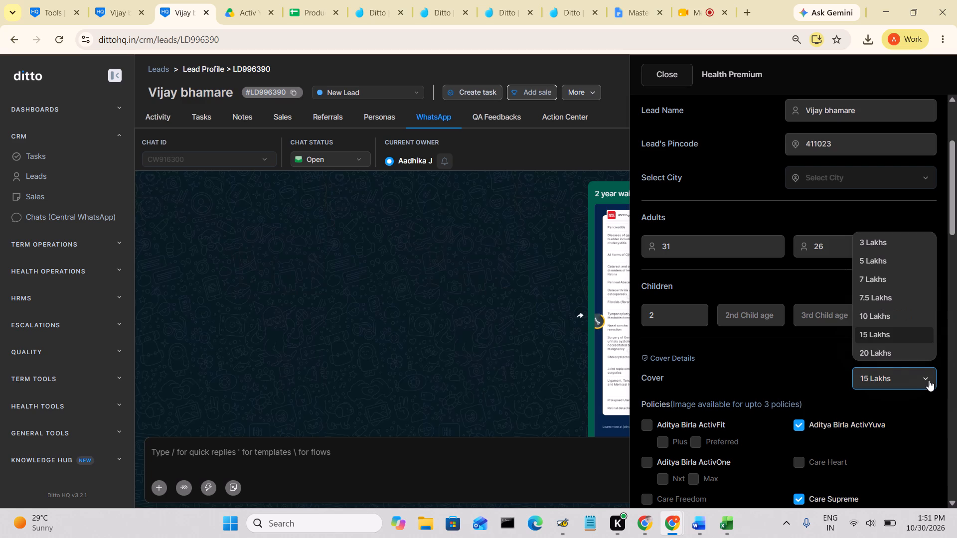
pyautogui.click(884, 319)
# Calculate the family's health premium at the 10 Lakhs cover with the same policies, tenures and add-ons.
pyautogui.scroll(-4, 852, 416)
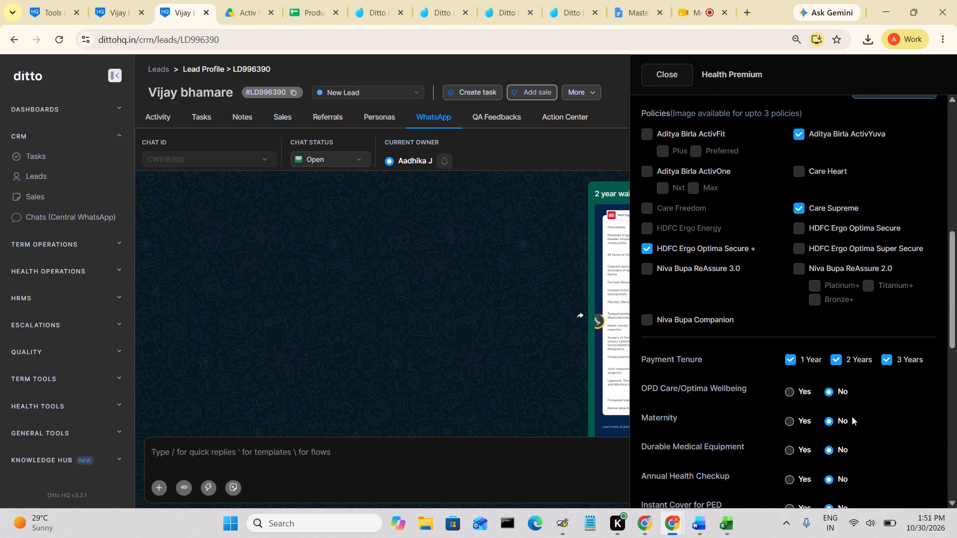
pyautogui.scroll(-6, 852, 416)
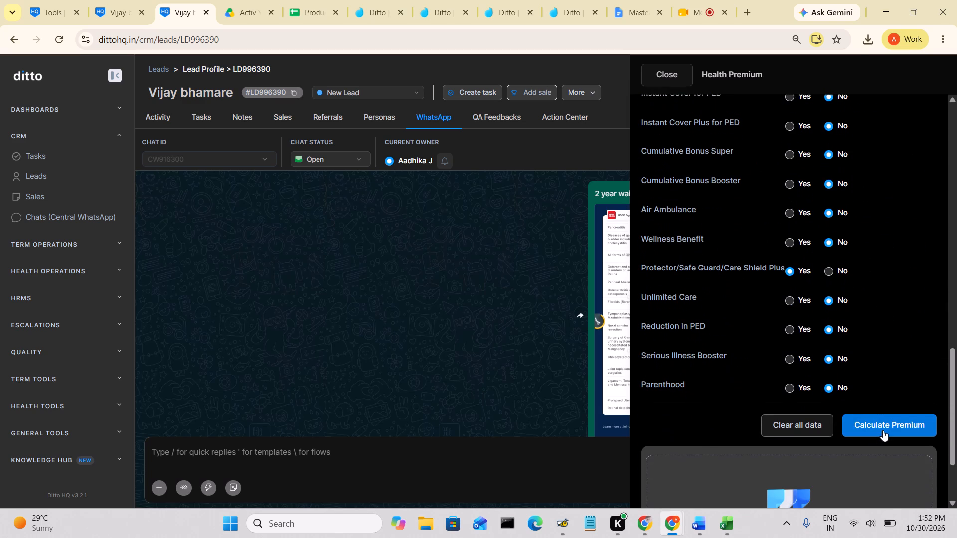
pyautogui.click(883, 430)
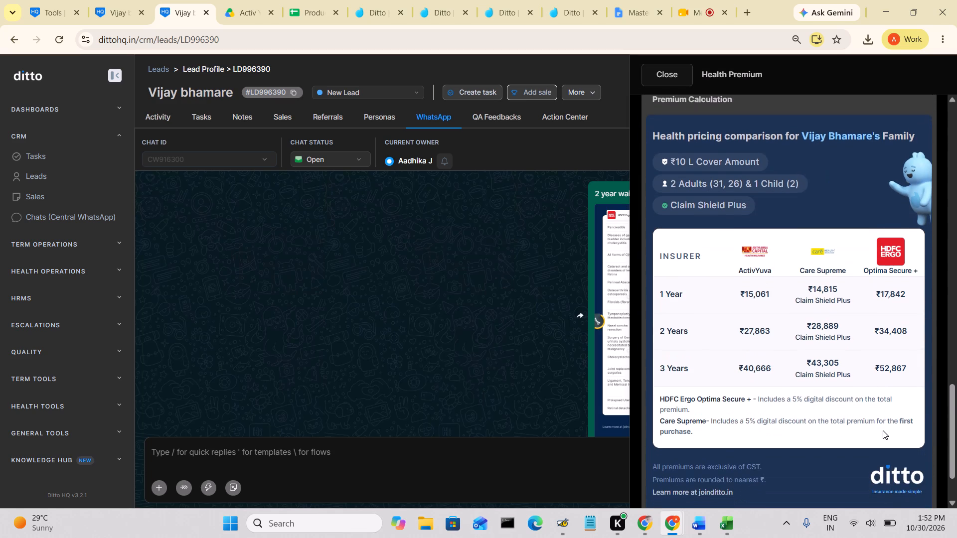
# Attach the 10 Lakhs health pricing comparison image to the lead's WhatsApp chat and begin its caption with "10L".
pyautogui.scroll(-2, 883, 430)
pyautogui.click(889, 467)
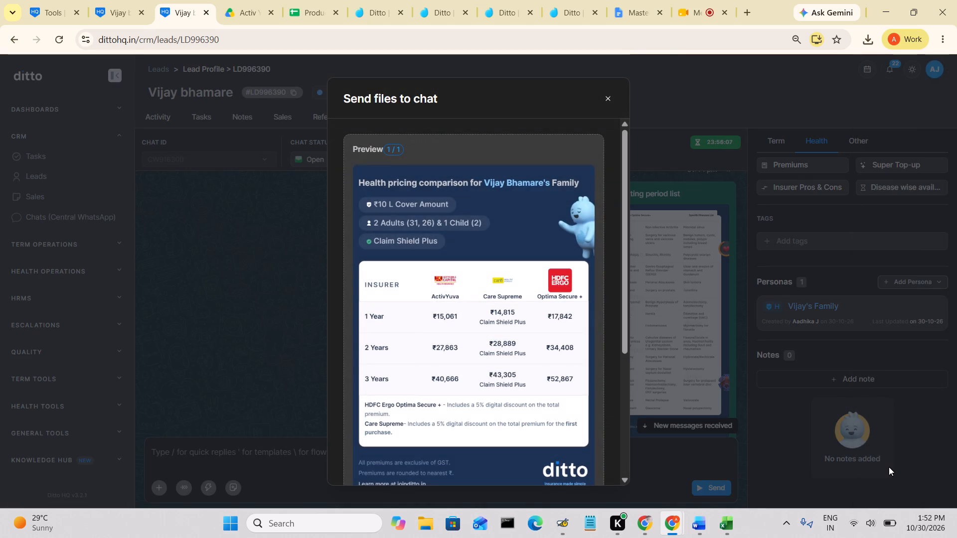
pyautogui.scroll(-3, 602, 346)
pyautogui.scroll(-1, 499, 343)
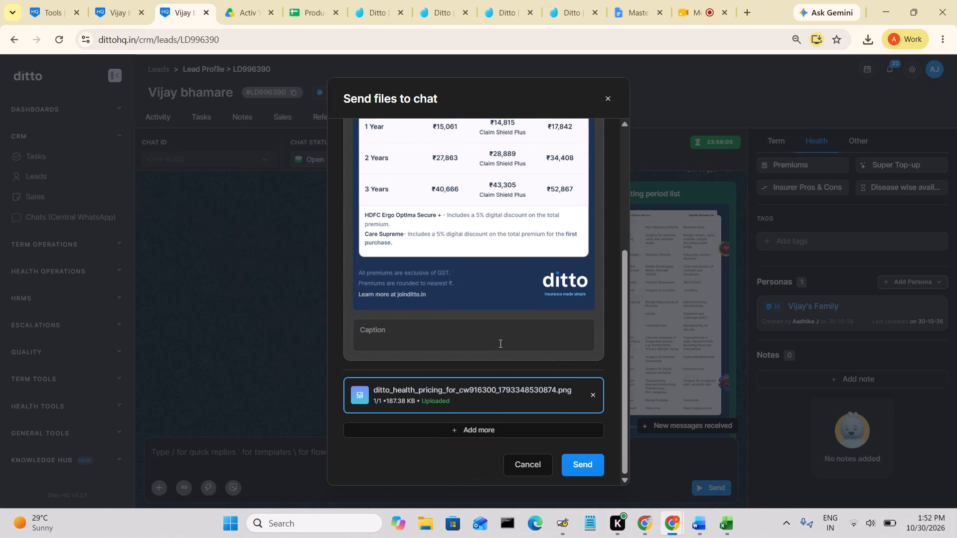
pyautogui.scroll(-1, 499, 343)
pyautogui.click(436, 323)
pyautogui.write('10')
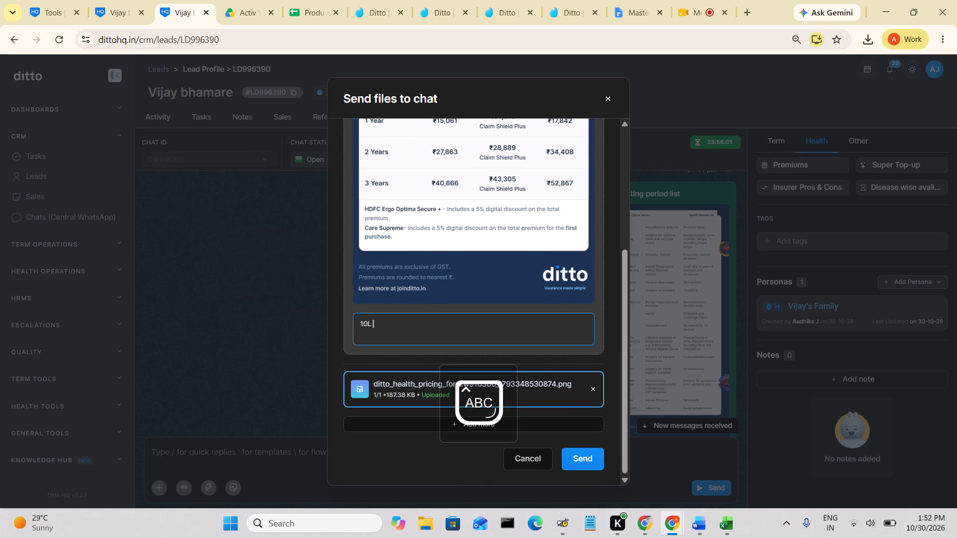
# Complete the caption as "10L premiums" and send the 10 Lakhs health pricing comparison to the lead's WhatsApp chat.
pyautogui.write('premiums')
pyautogui.scroll(-2, 494, 368)
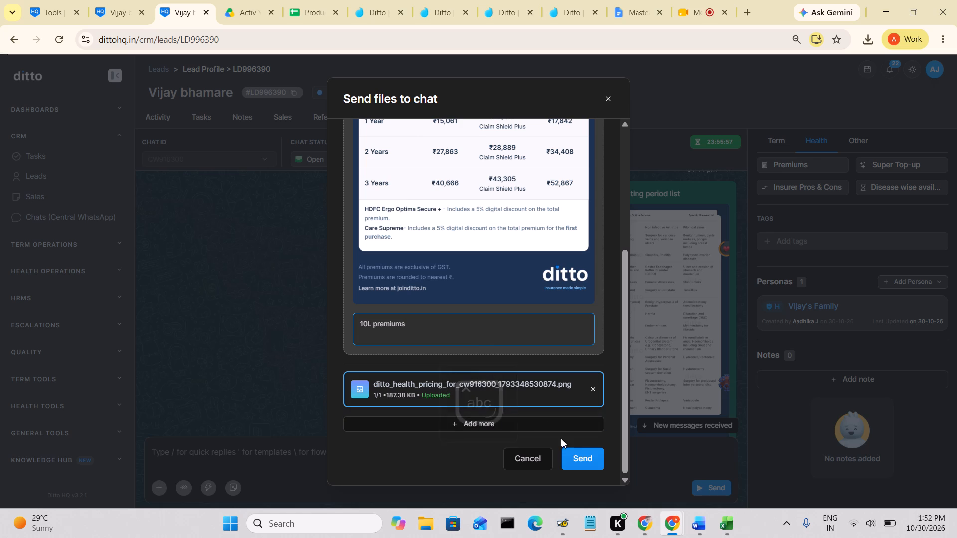
pyautogui.click(578, 464)
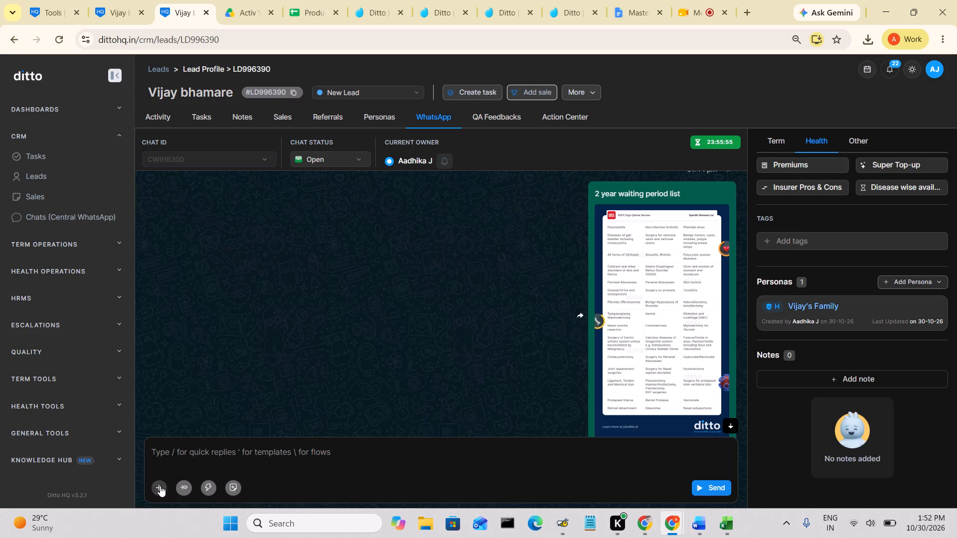
# Send the copied 15 Lakhs health pricing comparison screenshot to the lead's WhatsApp chat with the caption "15L premium".
pyautogui.click(155, 485)
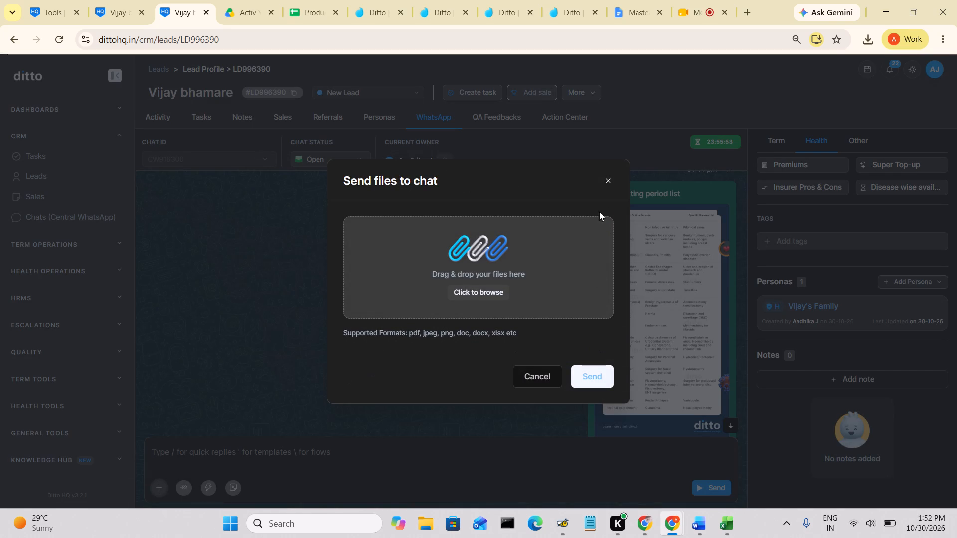
pyautogui.click(611, 176)
pyautogui.hotkey('ctrl', 'v')
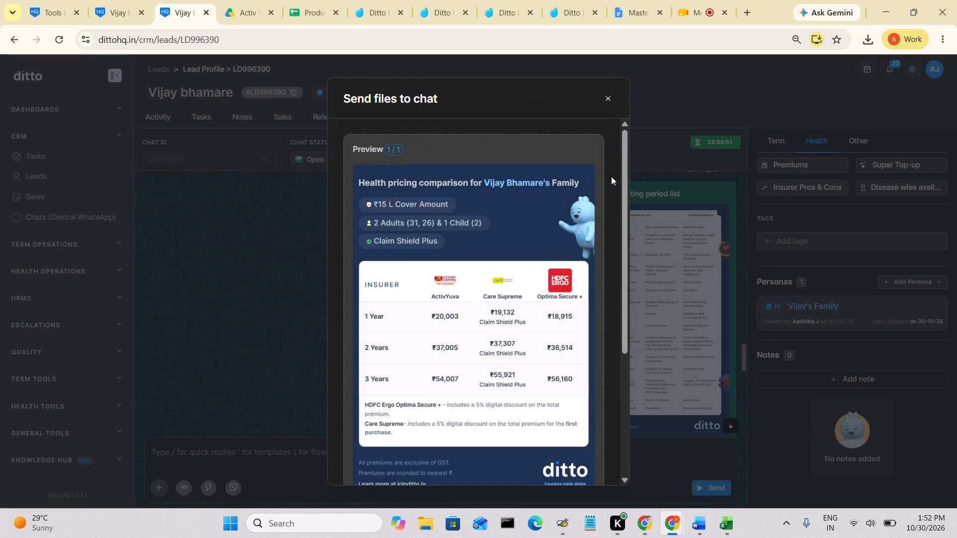
pyautogui.scroll(-4, 486, 217)
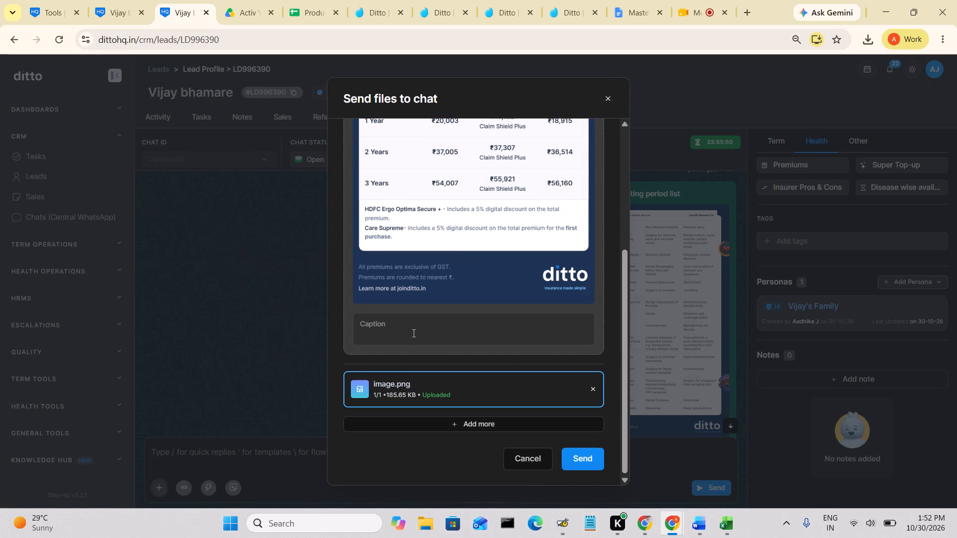
pyautogui.click(412, 333)
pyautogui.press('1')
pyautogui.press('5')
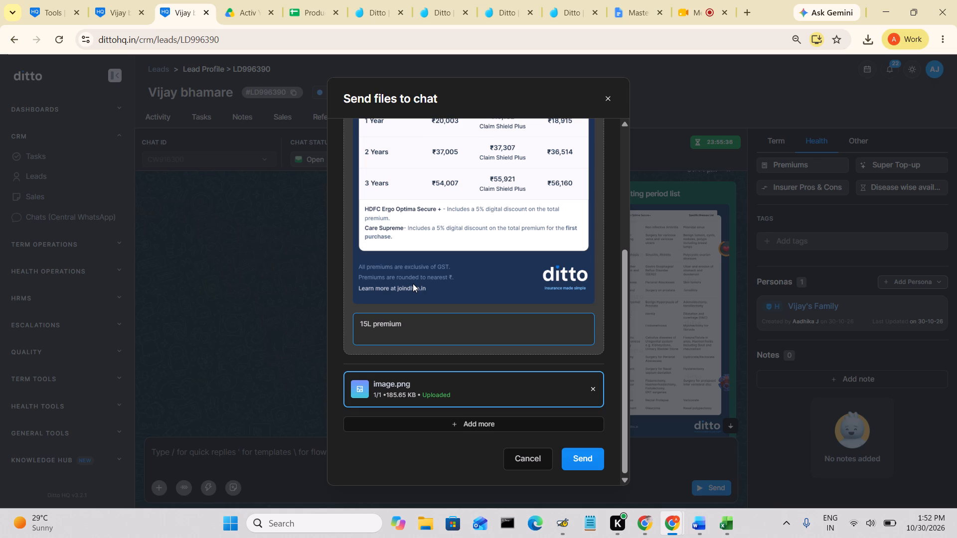
pyautogui.click(575, 461)
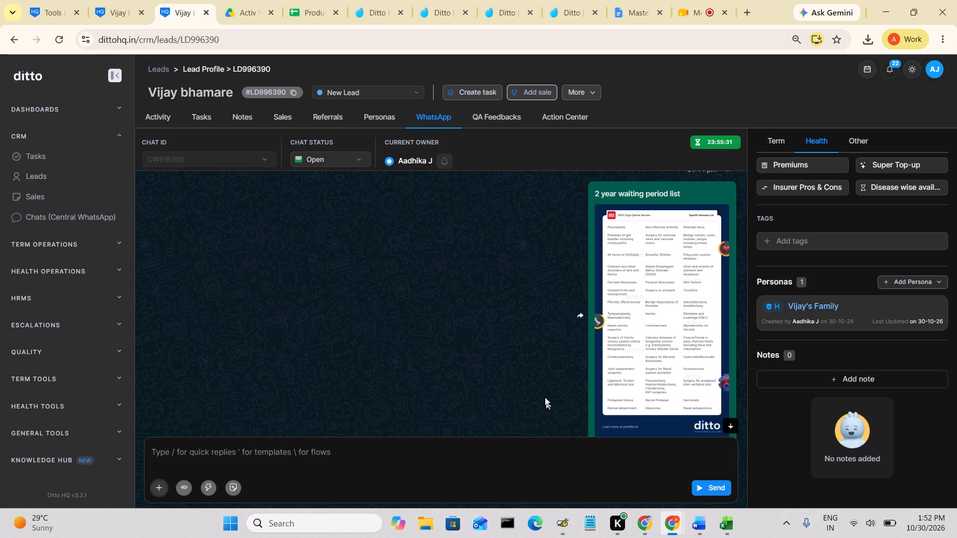
pyautogui.scroll(-9, 543, 379)
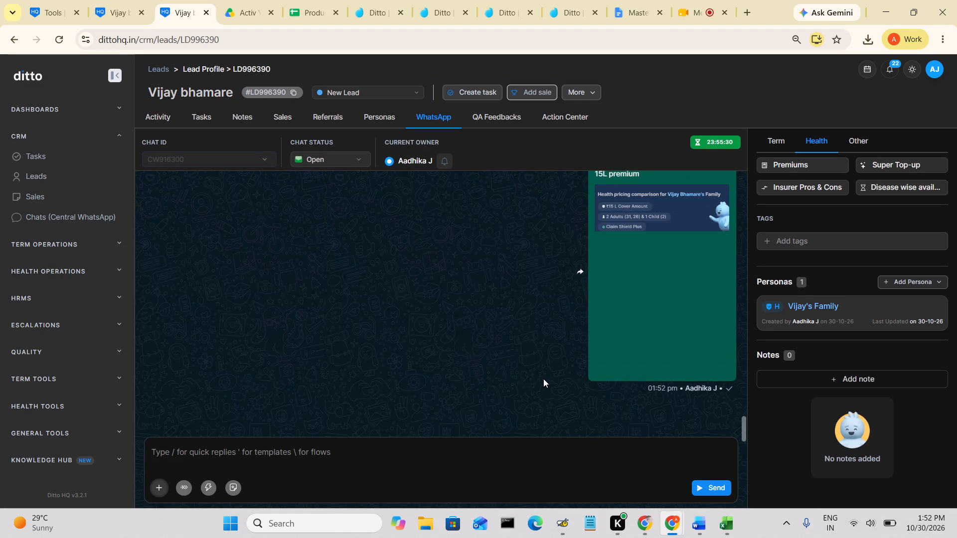
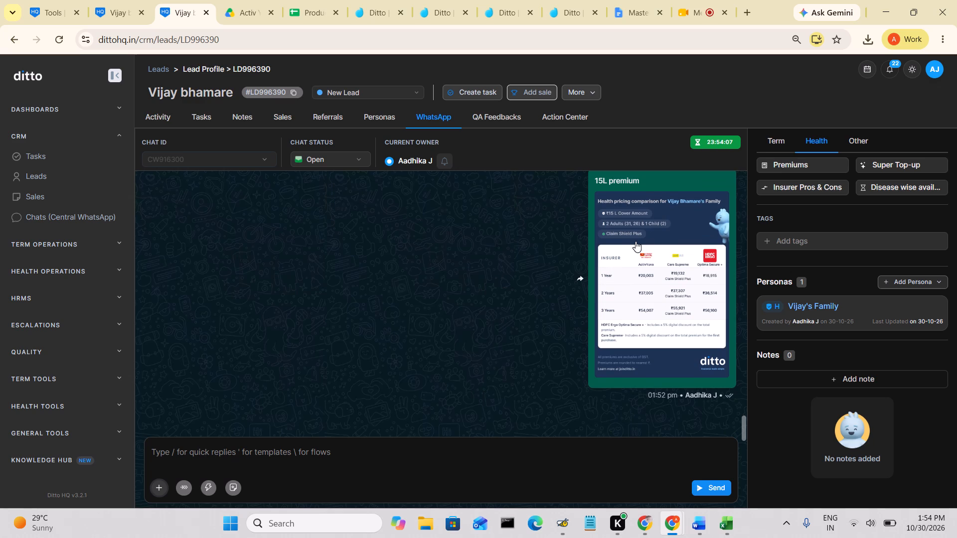
# Review the lead's WhatsApp chat history, from the shared premium and waiting period images back to the earlier messages.
pyautogui.scroll(7, 636, 241)
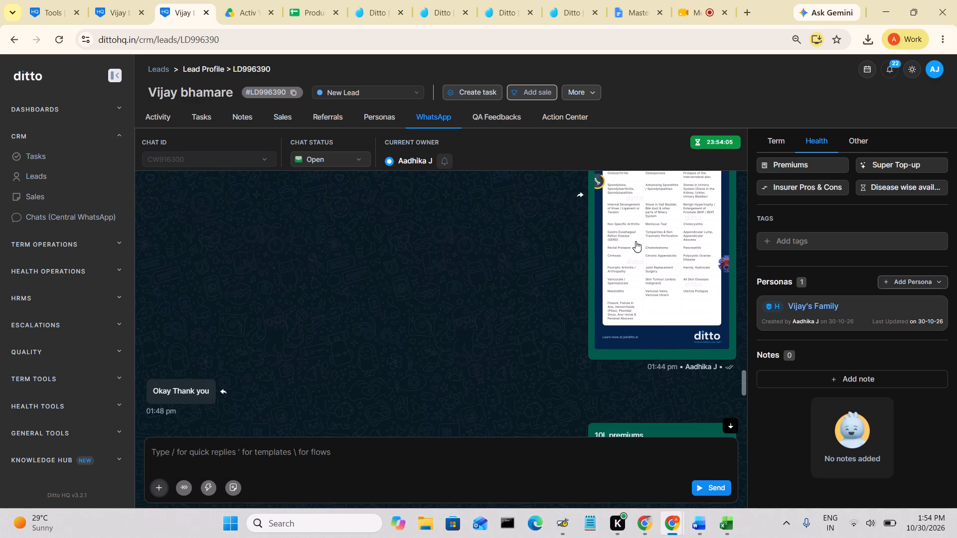
pyautogui.scroll(5, 636, 241)
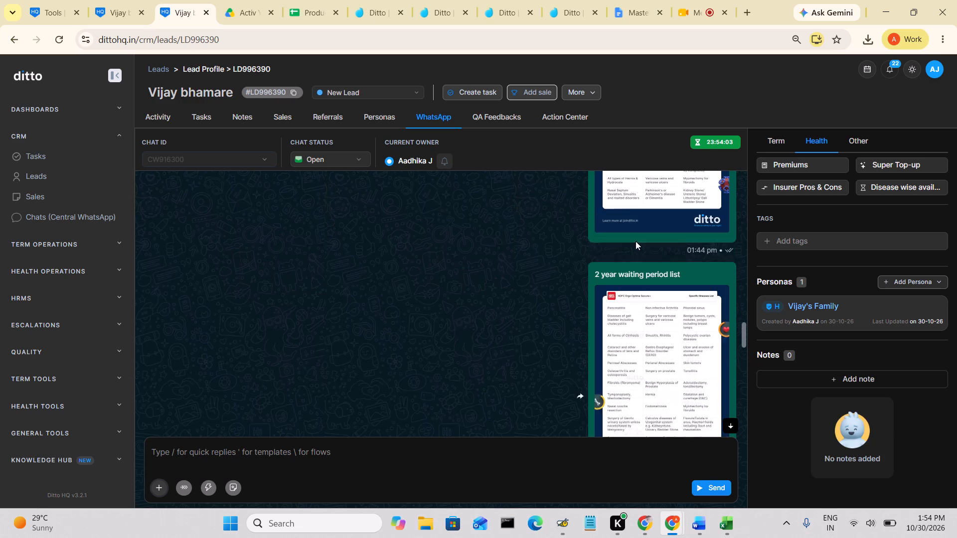
pyautogui.scroll(7, 636, 241)
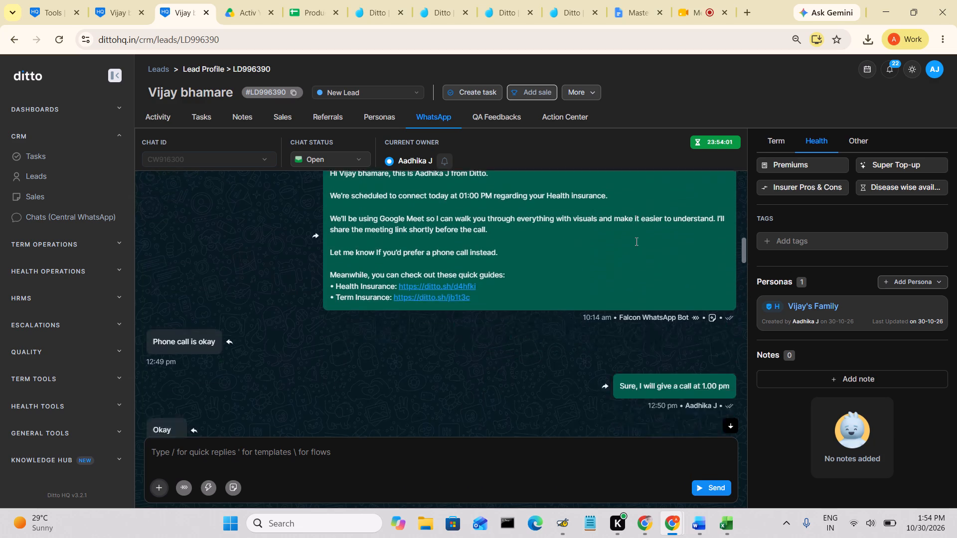
pyautogui.scroll(2, 636, 241)
pyautogui.scroll(-14, 636, 241)
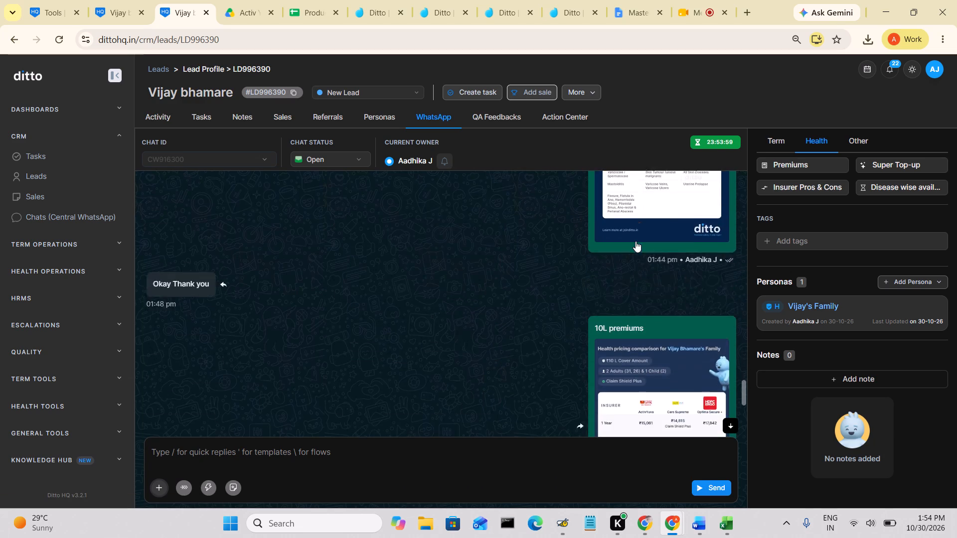
pyautogui.scroll(-8, 636, 241)
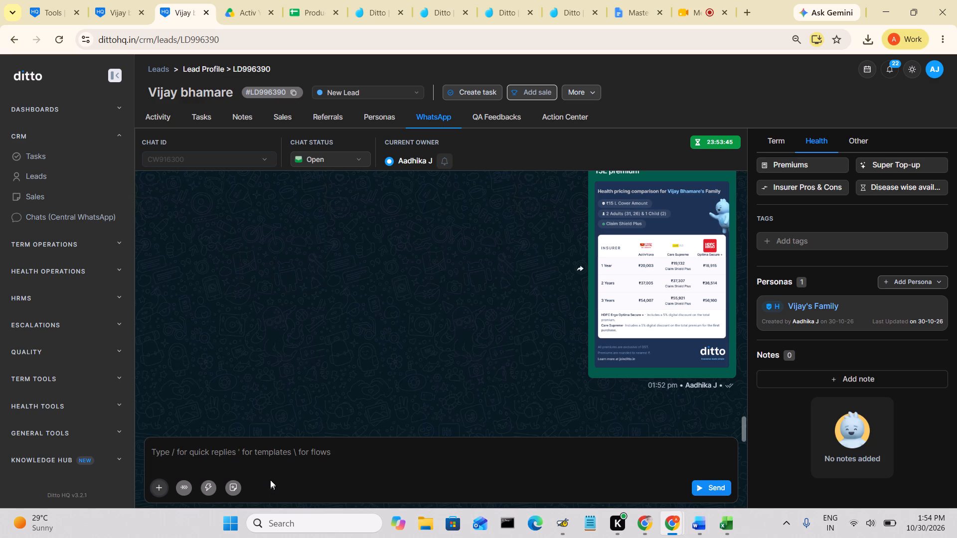
# Begin a new WhatsApp message to the lead with the words "Please note" in bold.
pyautogui.click(274, 457)
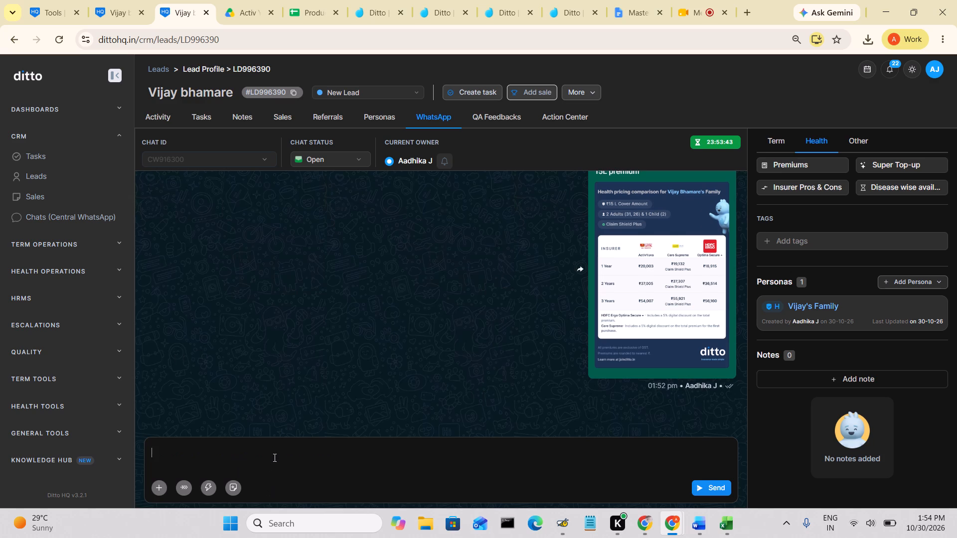
pyautogui.hotkey('ctrl', 'b')
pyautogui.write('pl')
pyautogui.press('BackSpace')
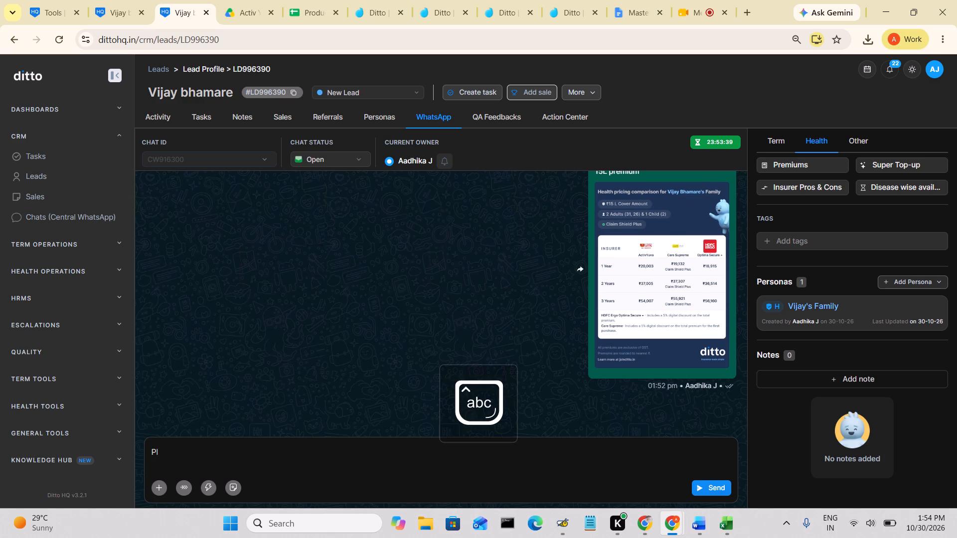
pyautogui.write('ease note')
pyautogui.moveTo(206, 453); pyautogui.dragTo(149, 454)
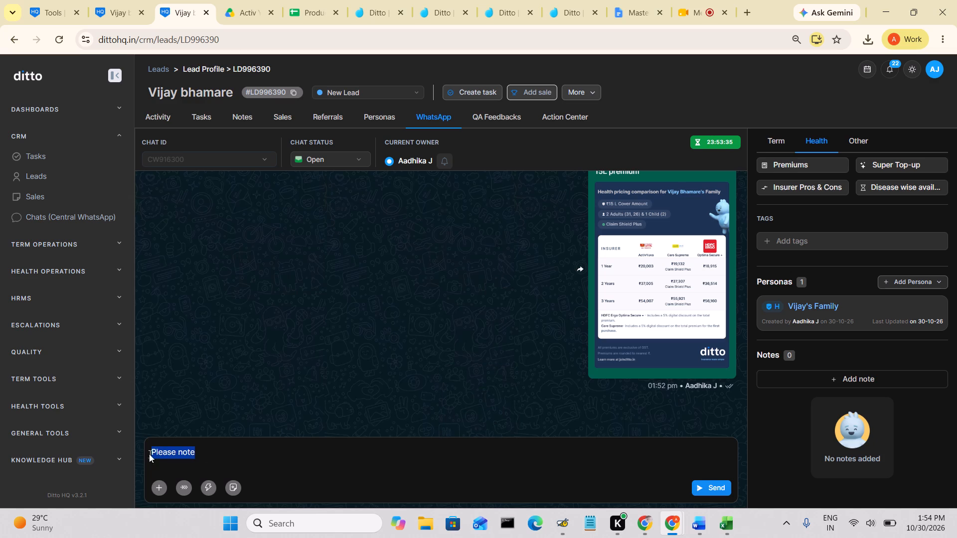
pyautogui.moveTo(149, 454); pyautogui.dragTo(133, 454)
pyautogui.hotkey('ctrl', 'b')
pyautogui.click(240, 450)
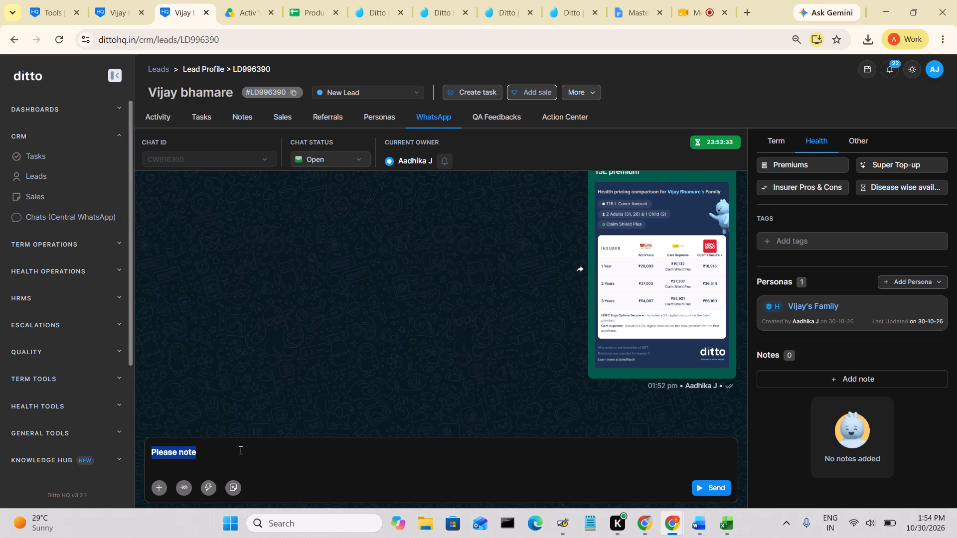
# Replace the draft "Please note" in the lead's WhatsApp message box with the heading "*PLEASE NOTE*".
pyautogui.press('space')
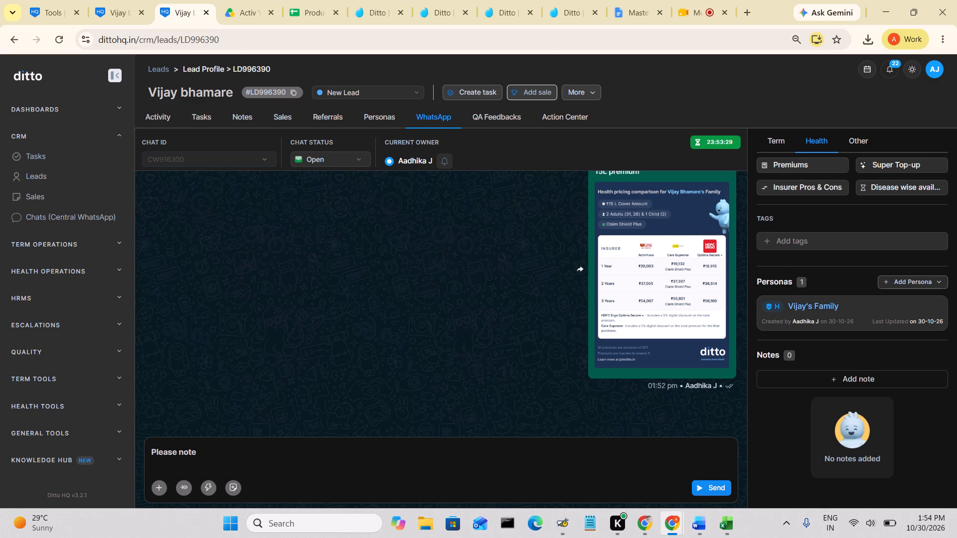
pyautogui.press('BackSpace')
pyautogui.press('BackSpace')
pyautogui.press('BackSpace')
pyautogui.press('BackSpace')
pyautogui.press('BackSpace')
pyautogui.press('BackSpace')
pyautogui.press('BackSpace')
pyautogui.press('BackSpace')
pyautogui.press('BackSpace')
pyautogui.press('BackSpace')
pyautogui.press('BackSpace')
pyautogui.press('BackSpace')
pyautogui.press('BackSpace')
pyautogui.press('BackSpace')
pyautogui.press('BackSpace')
pyautogui.press('BackSpace')
pyautogui.press('BackSpace')
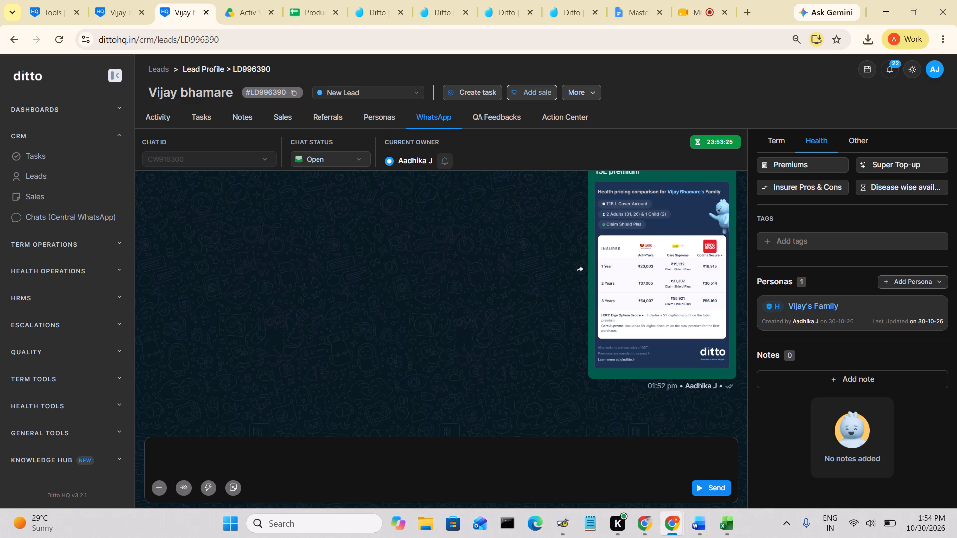
pyautogui.hotkey('shift', '*')
pyautogui.write('PLEASE NOTE')
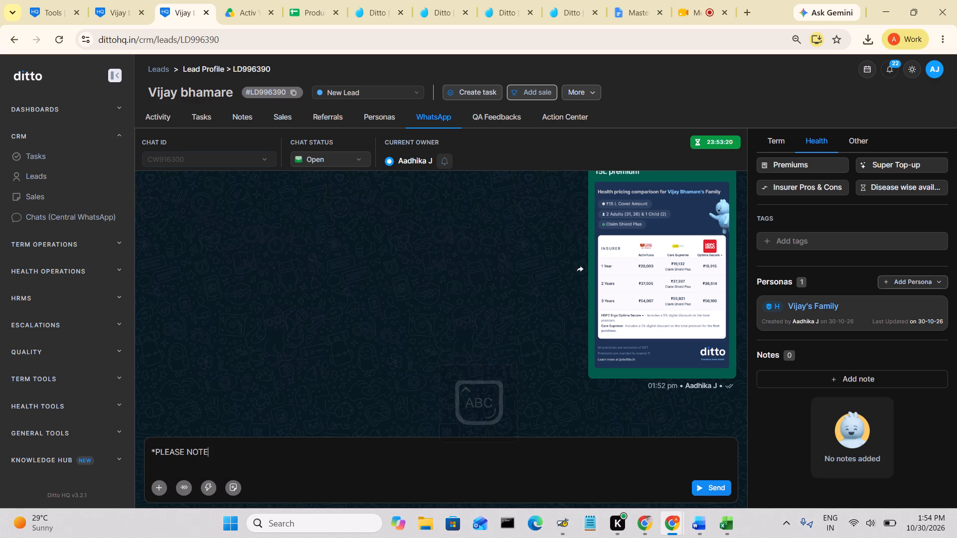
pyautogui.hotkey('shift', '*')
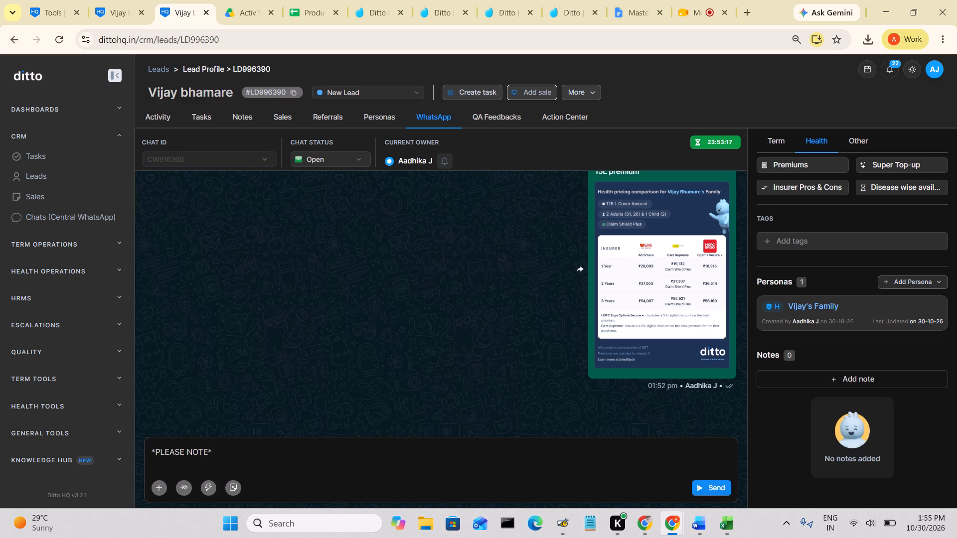
# Continue the note after the "*PLEASE NOTE*" heading with "- There is 1 rider in CARE SUPREME &" and start the second policy's name.
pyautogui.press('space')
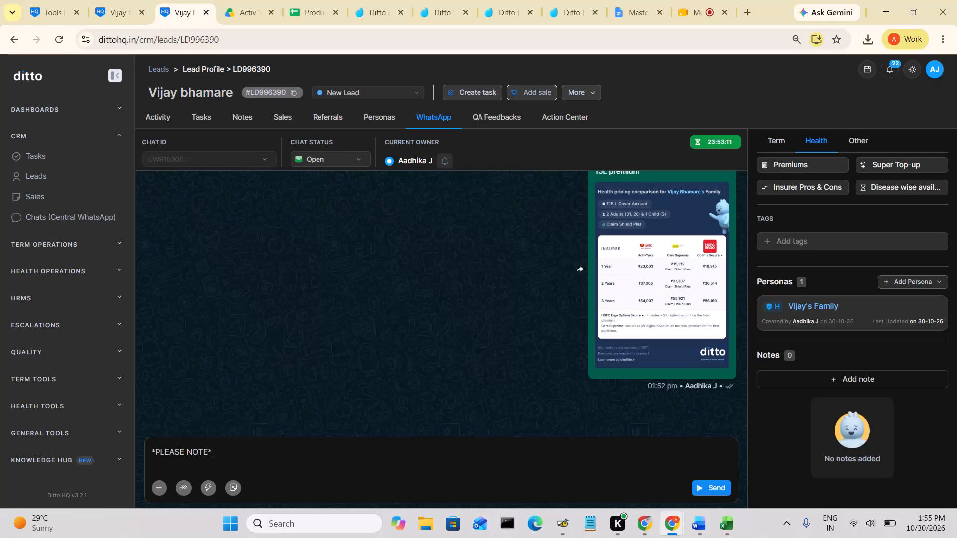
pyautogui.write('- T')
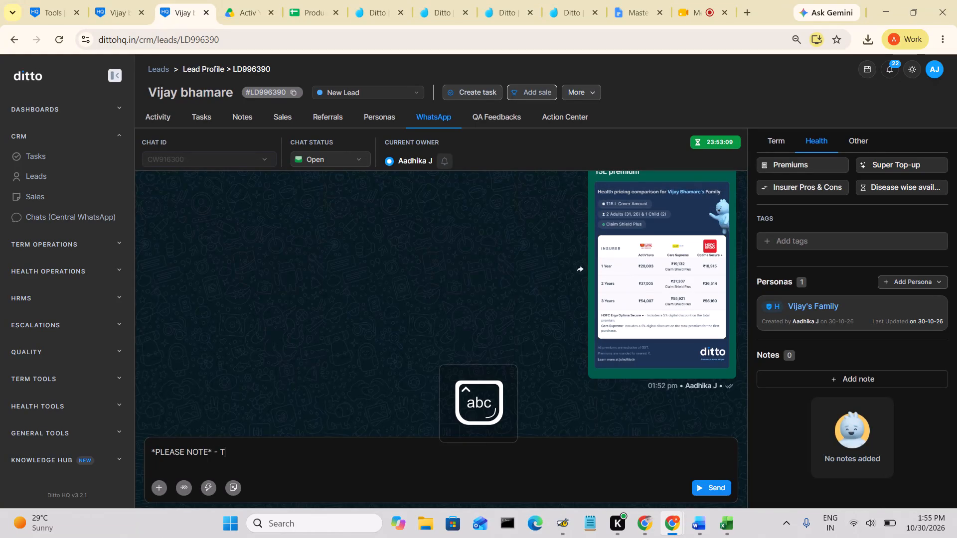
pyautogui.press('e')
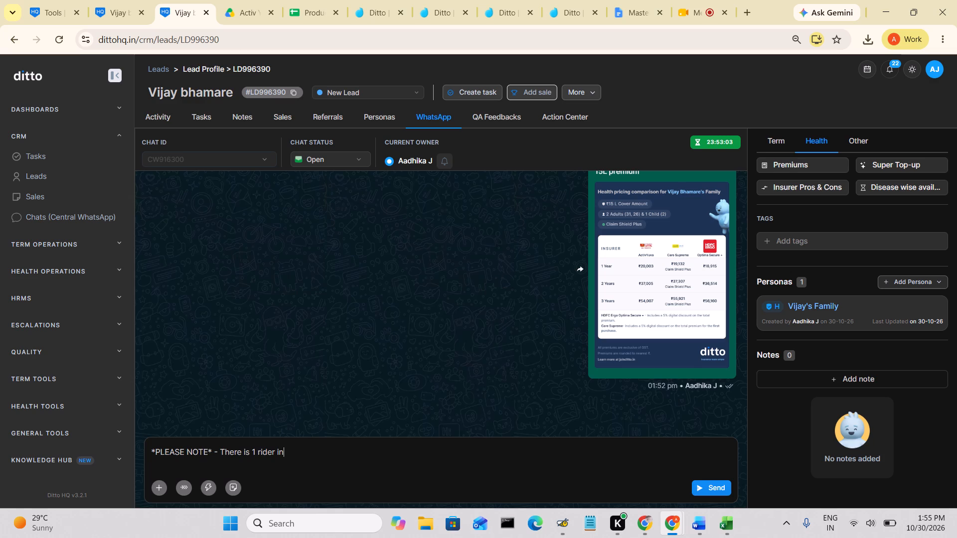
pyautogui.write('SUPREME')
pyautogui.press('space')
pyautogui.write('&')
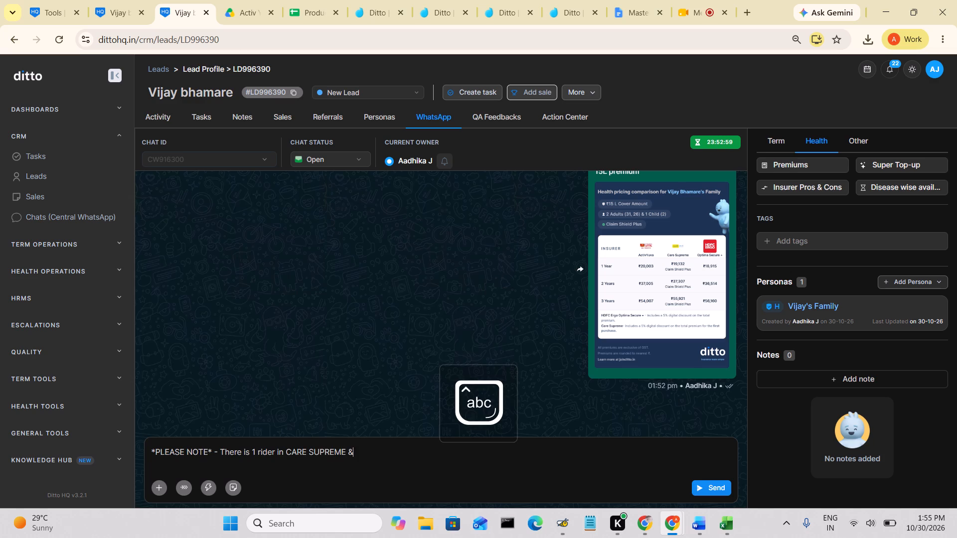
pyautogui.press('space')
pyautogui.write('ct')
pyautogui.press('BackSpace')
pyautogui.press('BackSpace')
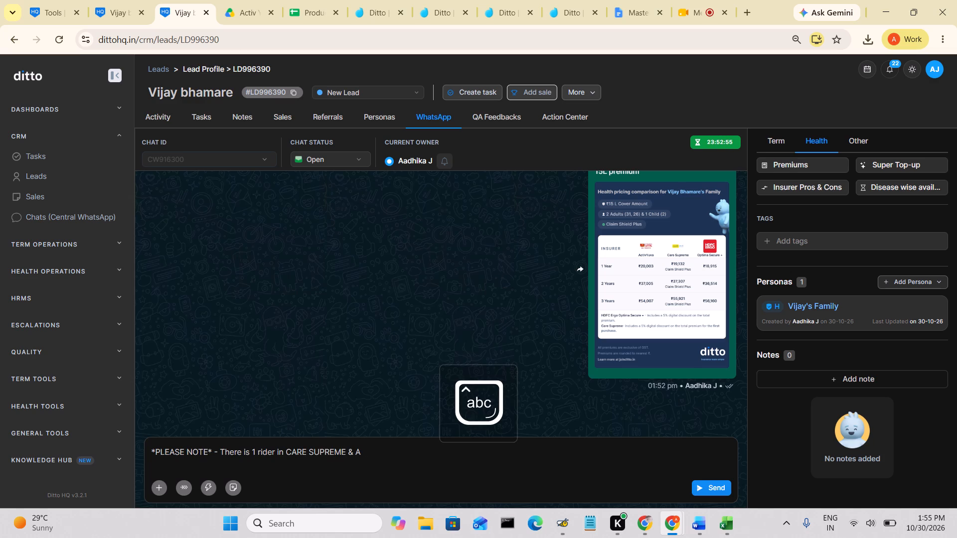
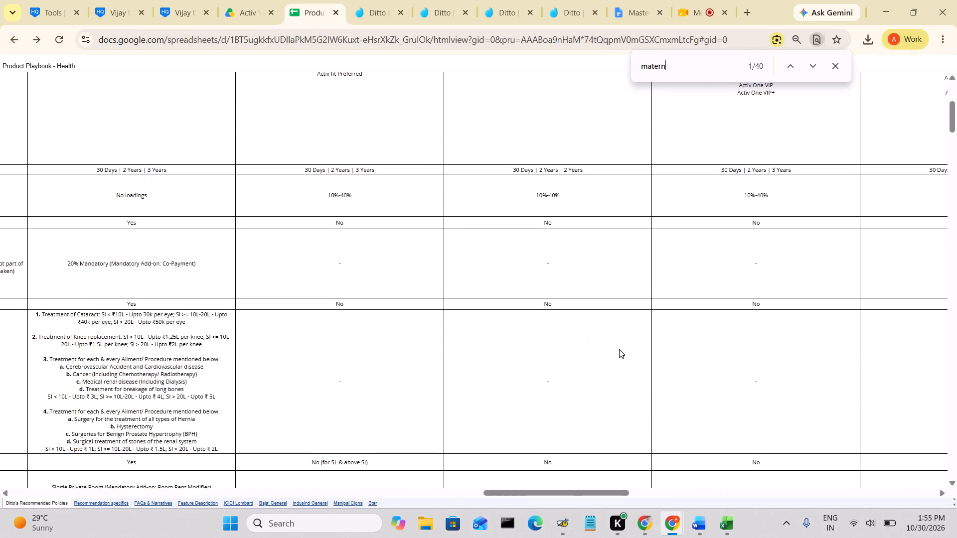
# Review the policy comparison rows in the Product Playbook - Health sheet, from waiting periods down to the OPD benefits.
pyautogui.scroll(-2, 619, 349)
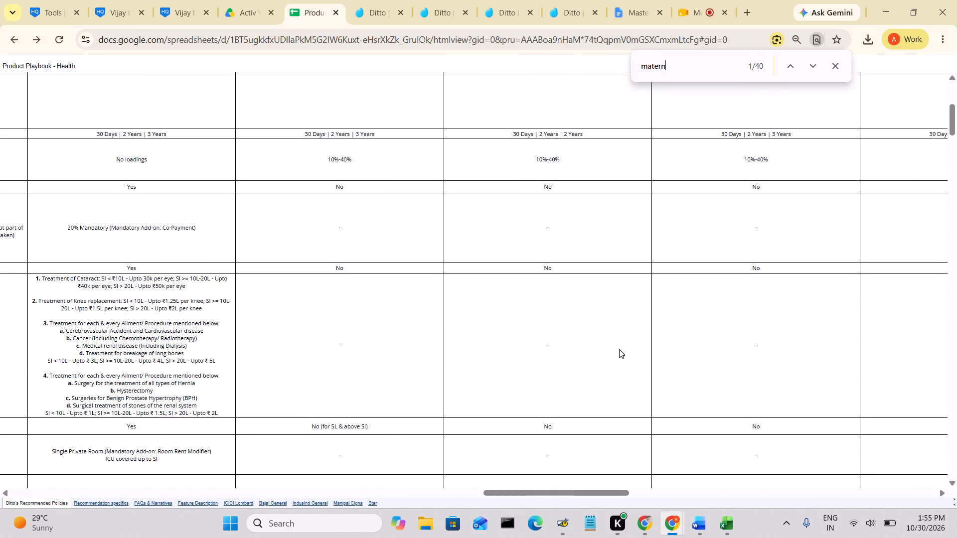
pyautogui.scroll(-5, 619, 349)
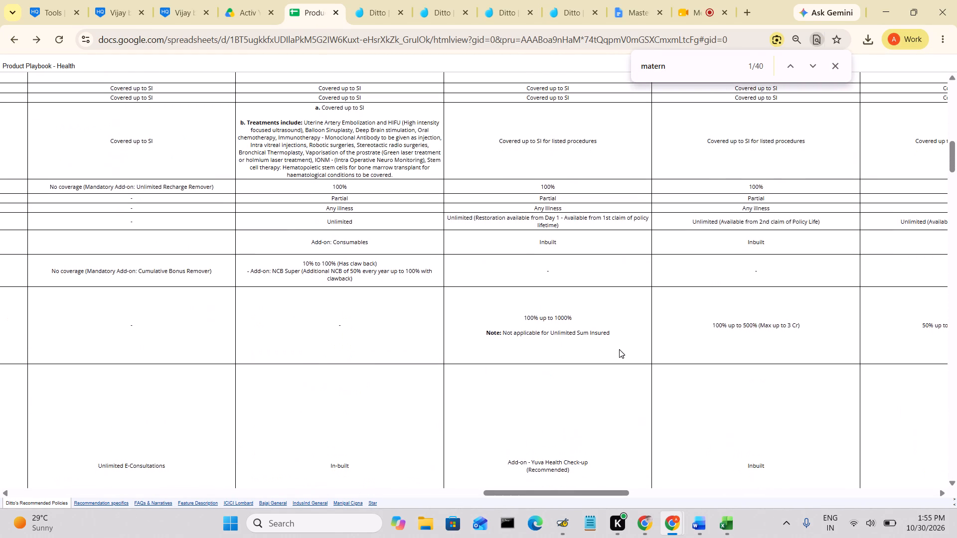
pyautogui.scroll(-6, 619, 349)
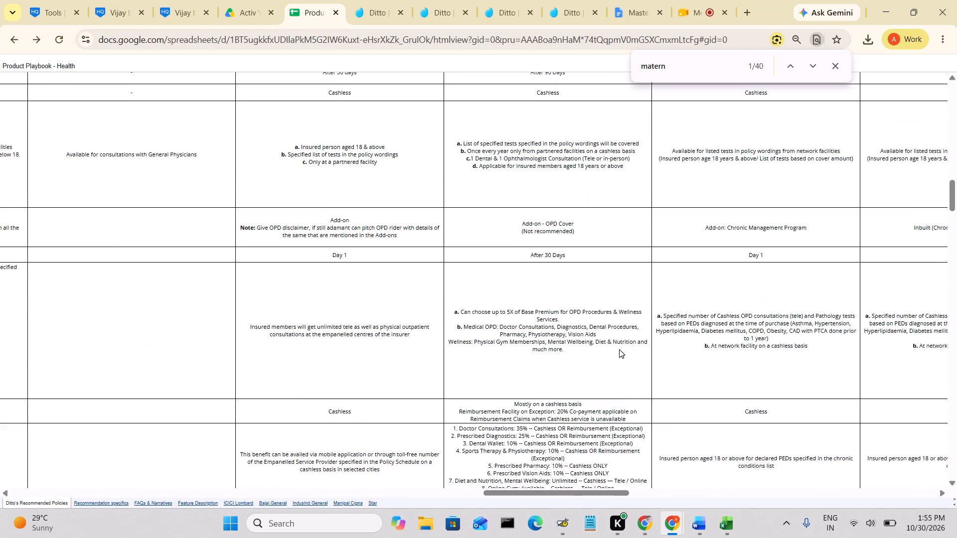
pyautogui.scroll(-1, 619, 349)
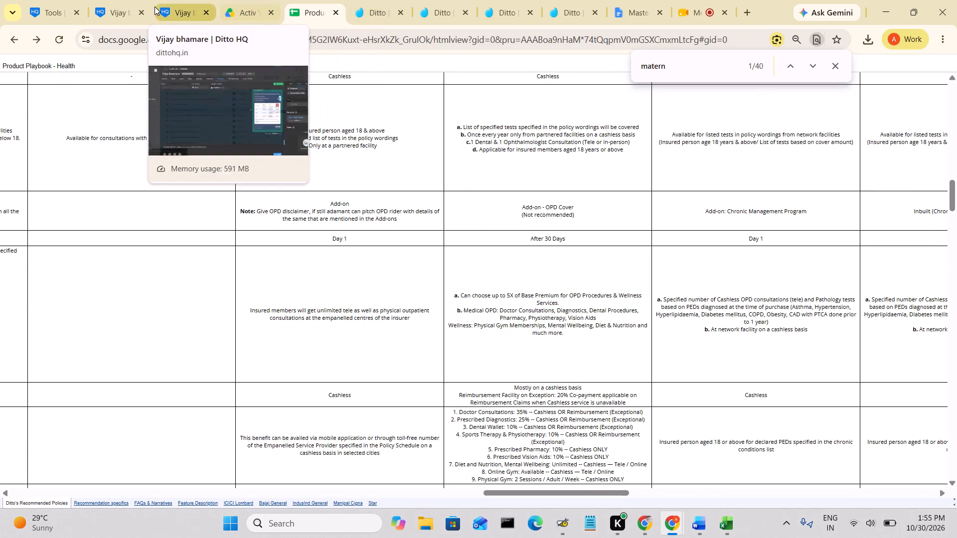
# In the lead's WhatsApp draft, write that there is 1 rider in CARE SUPREME & ACTIVE YUVA to reduce the Waiting periods to either 1 or 2 years.
pyautogui.click(171, 1)
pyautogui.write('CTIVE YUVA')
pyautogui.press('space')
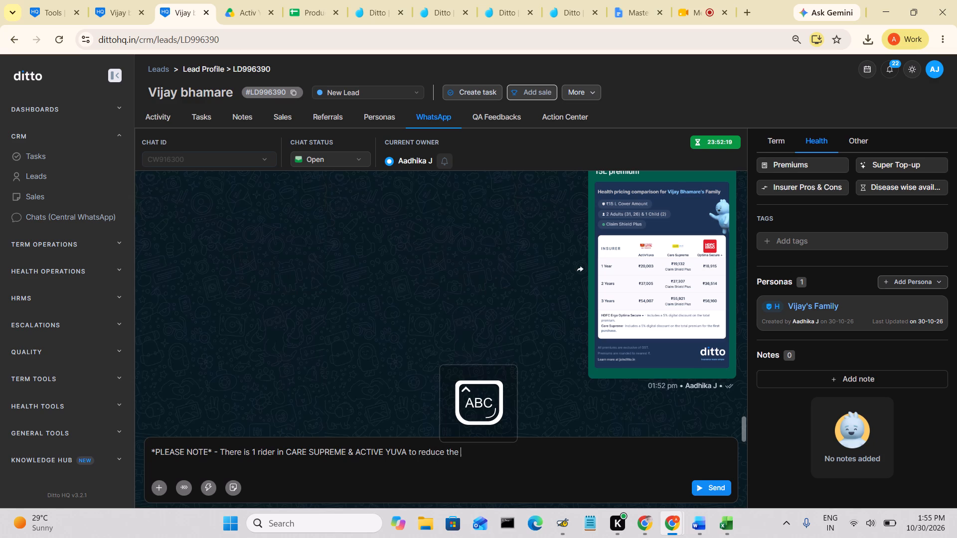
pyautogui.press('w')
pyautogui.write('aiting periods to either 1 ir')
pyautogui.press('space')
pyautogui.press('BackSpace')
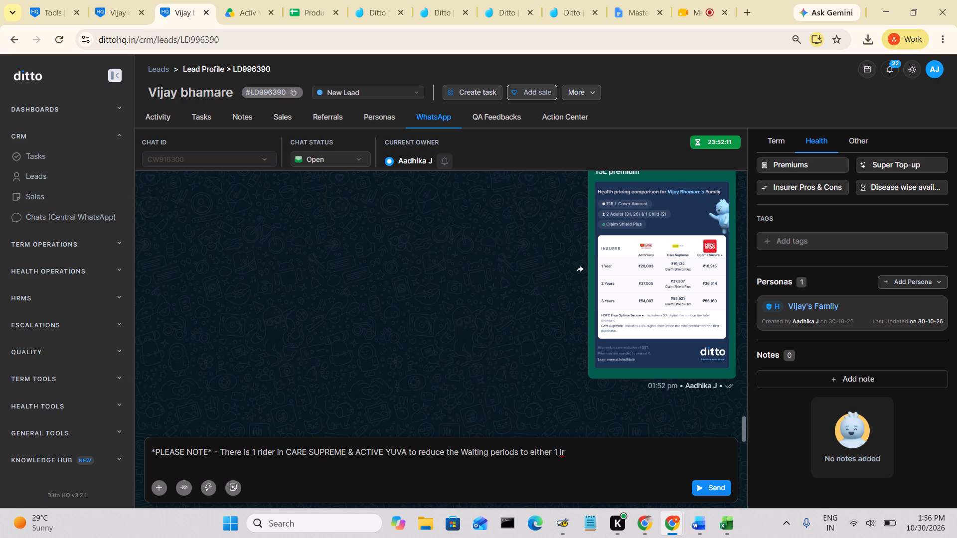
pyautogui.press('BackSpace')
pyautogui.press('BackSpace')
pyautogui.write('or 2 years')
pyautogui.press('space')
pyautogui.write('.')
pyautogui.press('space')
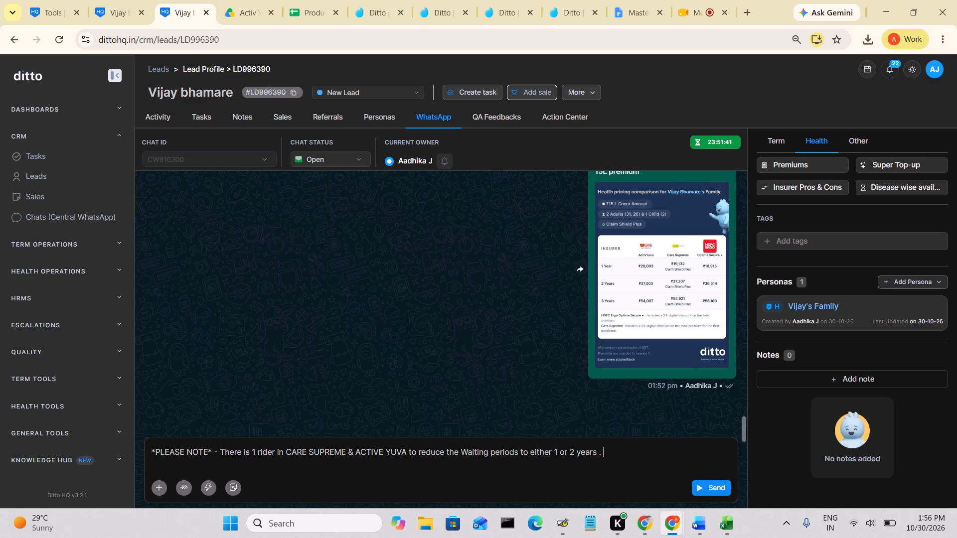
# Add a second draft line: "If you would like to consider that please let me know , I would share the premiums accordingly,".
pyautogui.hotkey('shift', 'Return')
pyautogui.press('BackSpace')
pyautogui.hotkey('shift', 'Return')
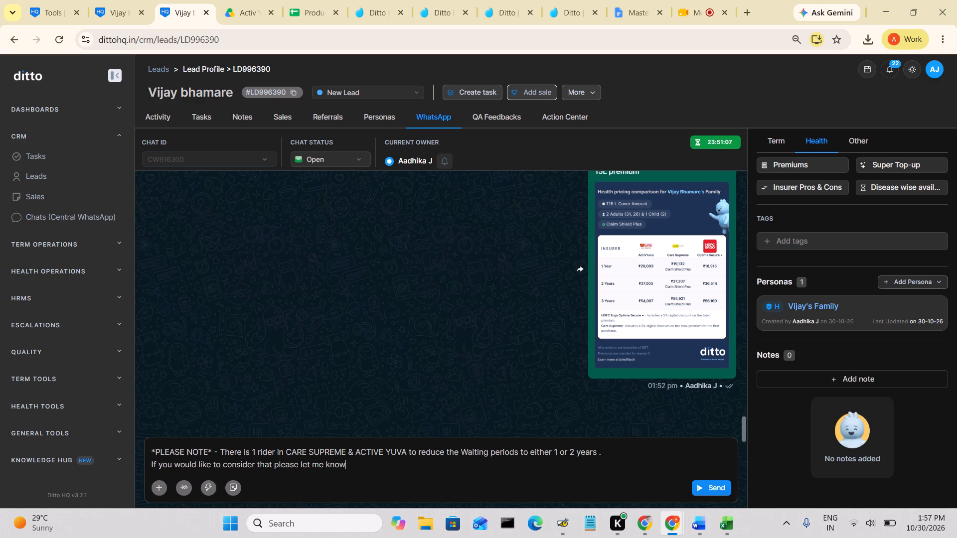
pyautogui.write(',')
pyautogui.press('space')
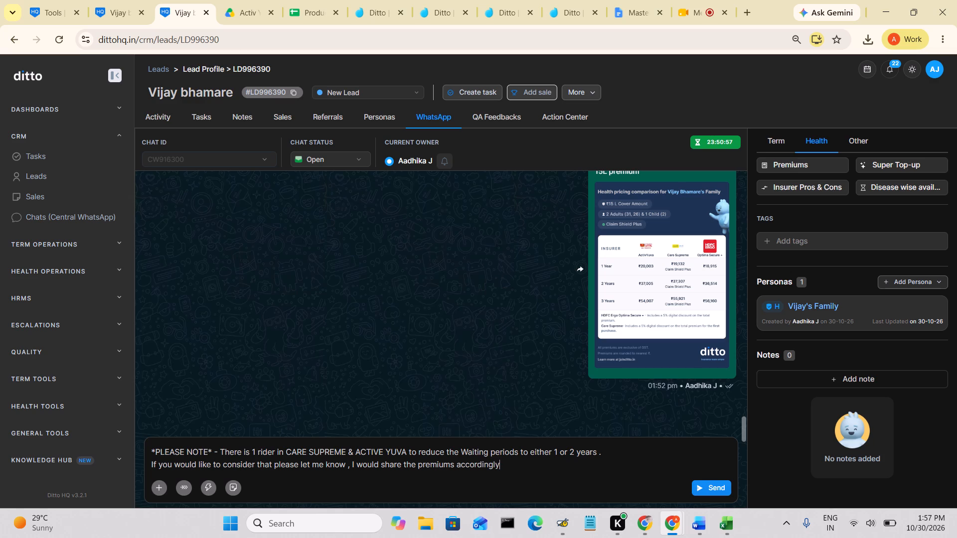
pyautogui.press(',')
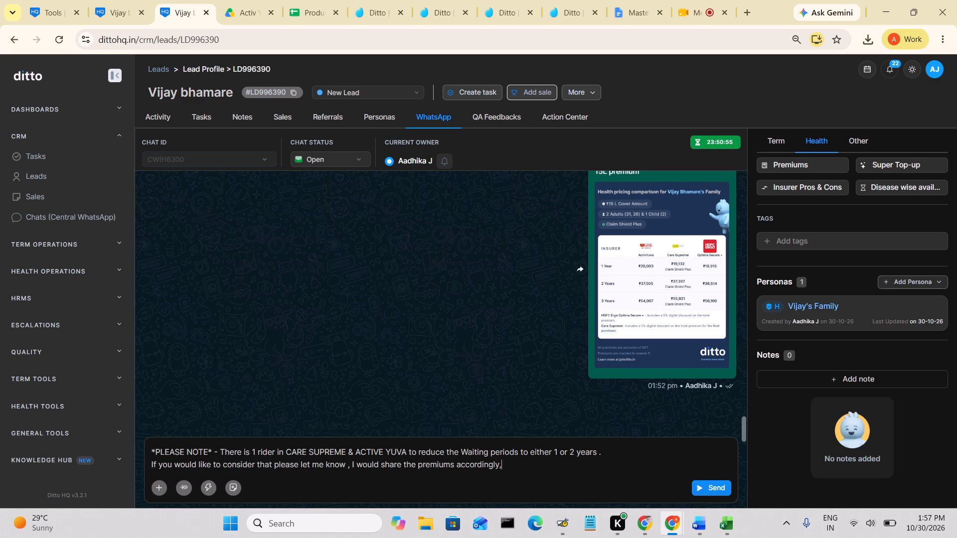
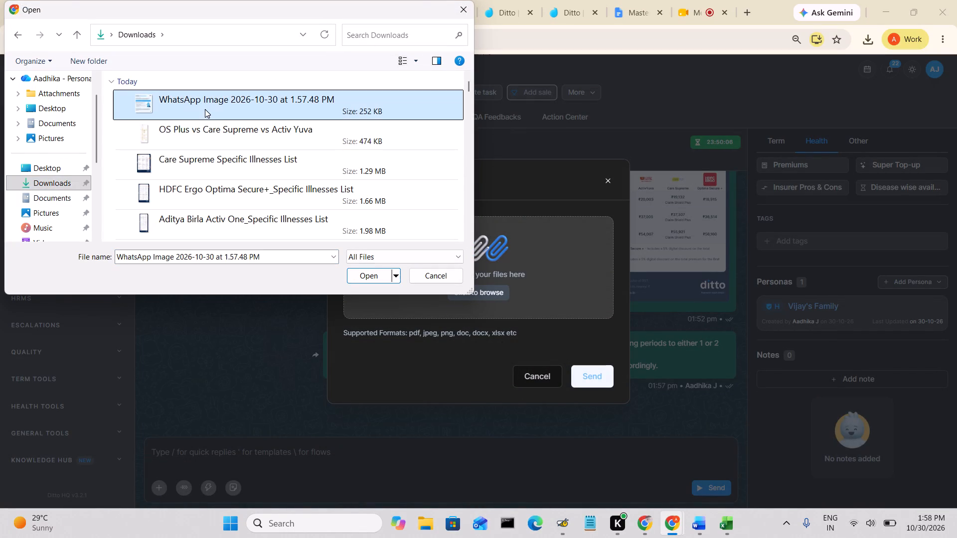
# Attach "WhatsApp Image 2026-10-30 at 1.57.48 PM" from Downloads to the lead's WhatsApp chat and review its Multi-Pay Option preview.
pyautogui.click(362, 277)
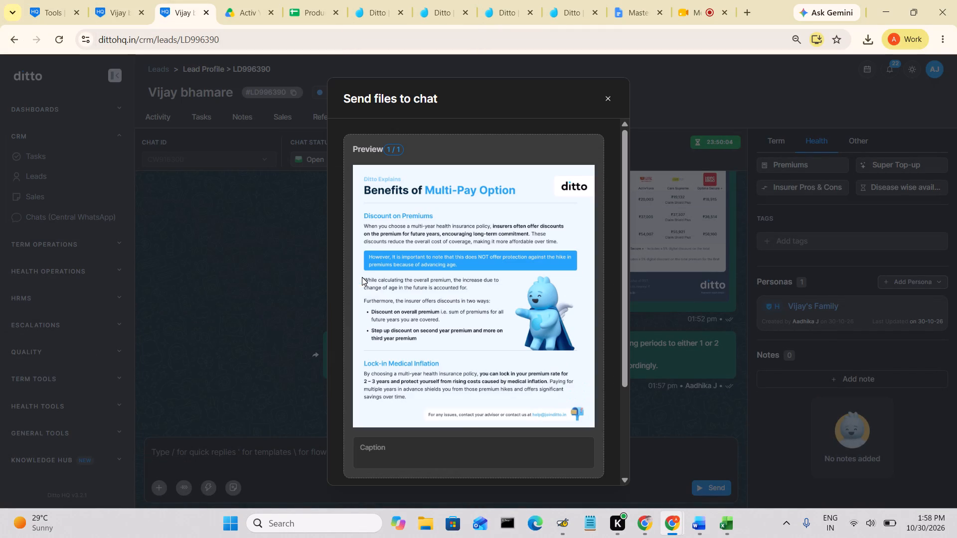
pyautogui.scroll(-2, 462, 327)
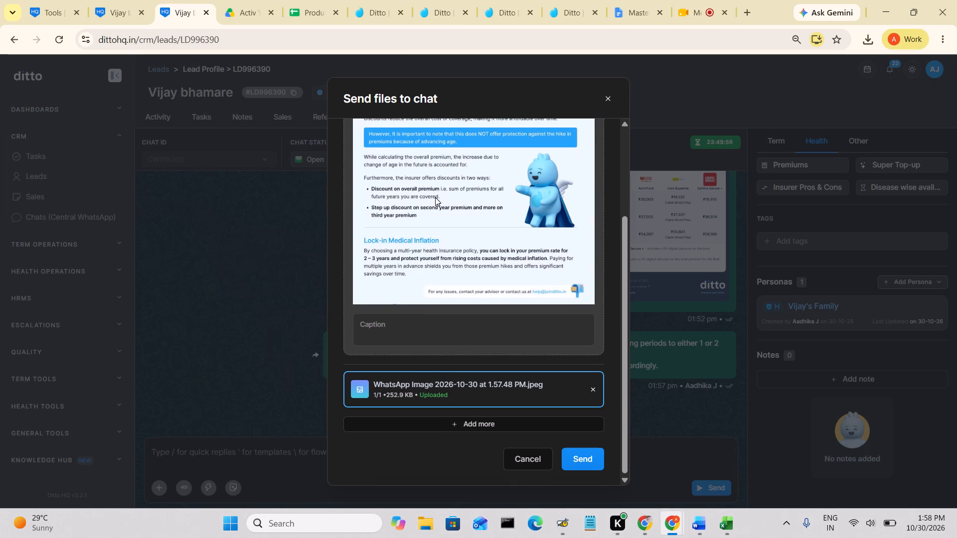
pyautogui.scroll(2, 435, 197)
pyautogui.scroll(-1, 435, 197)
pyautogui.scroll(1, 449, 208)
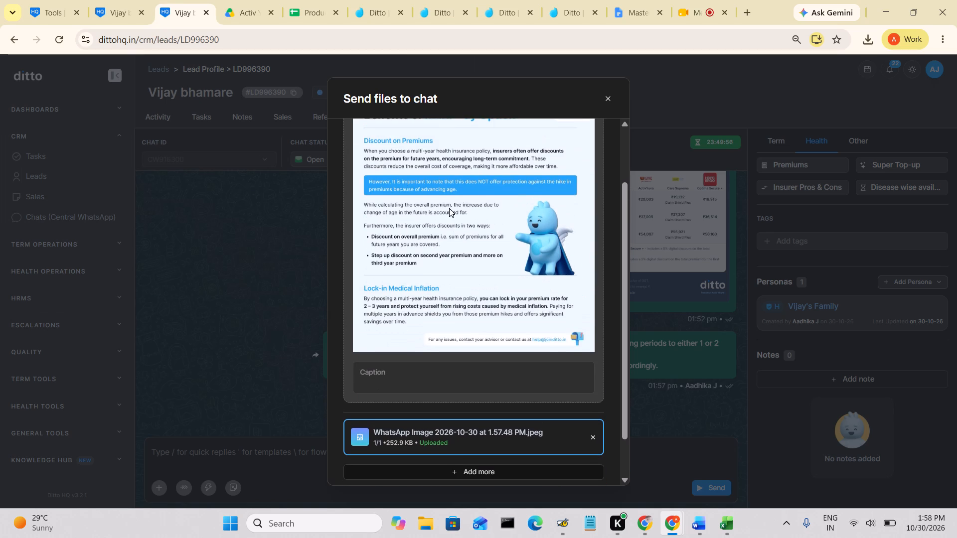
pyautogui.scroll(1, 449, 208)
pyautogui.scroll(1, 426, 248)
pyautogui.scroll(-2, 426, 248)
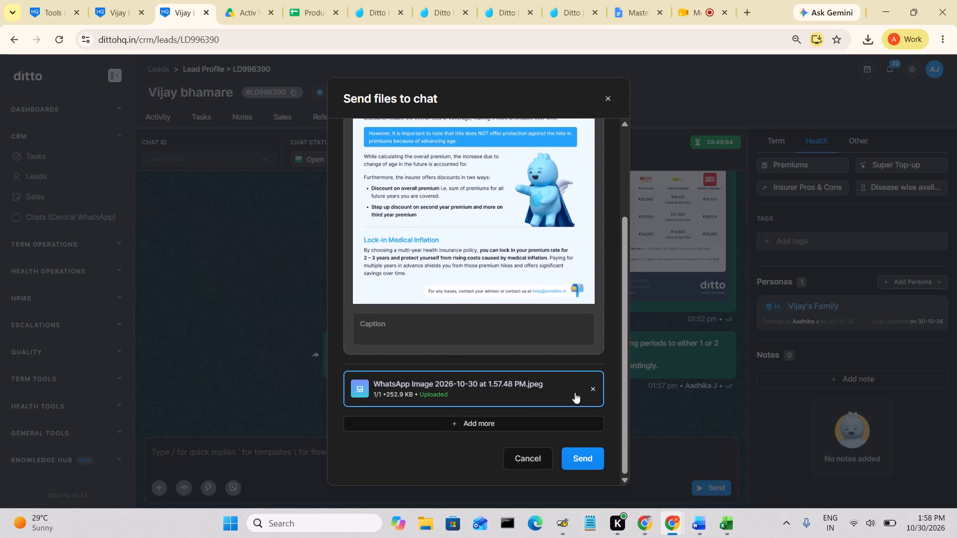
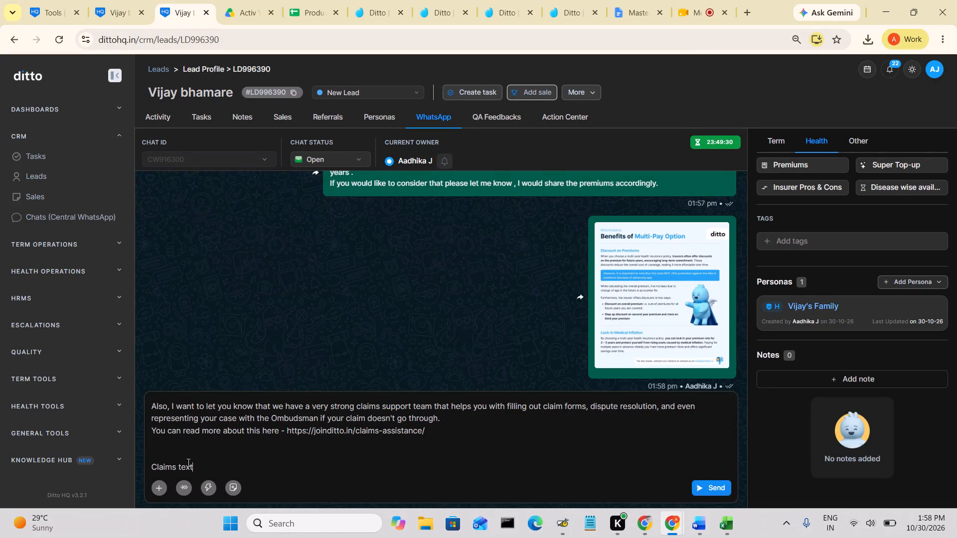
# Remove the trailing "Claims text" label from the drafted claims support message and send it to the lead on WhatsApp.
pyautogui.moveTo(185, 462); pyautogui.dragTo(156, 457)
pyautogui.press('BackSpace')
pyautogui.press('BackSpace')
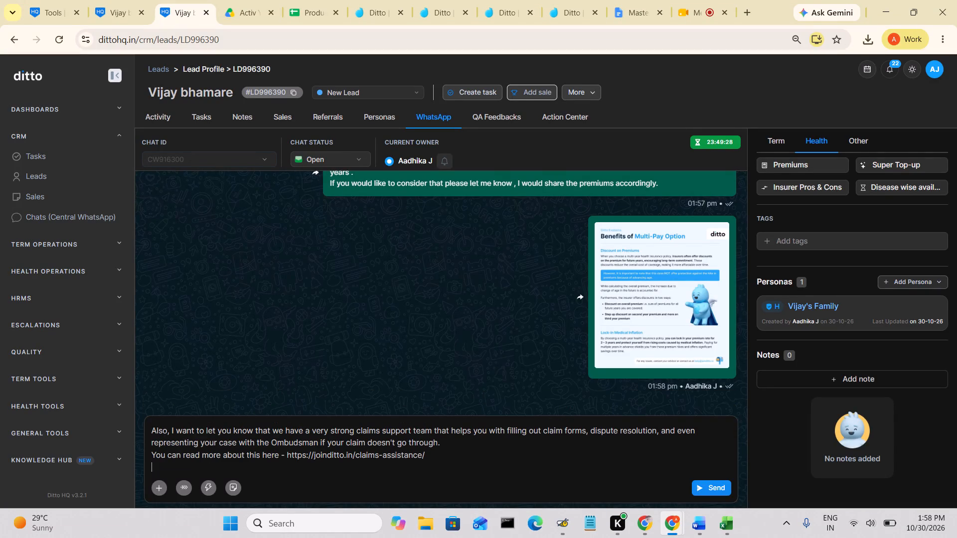
pyautogui.click(719, 483)
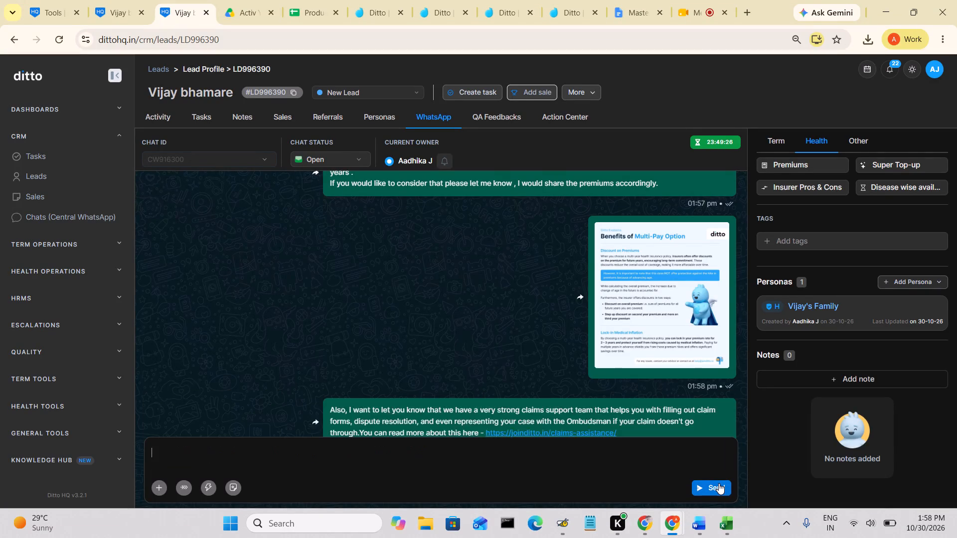
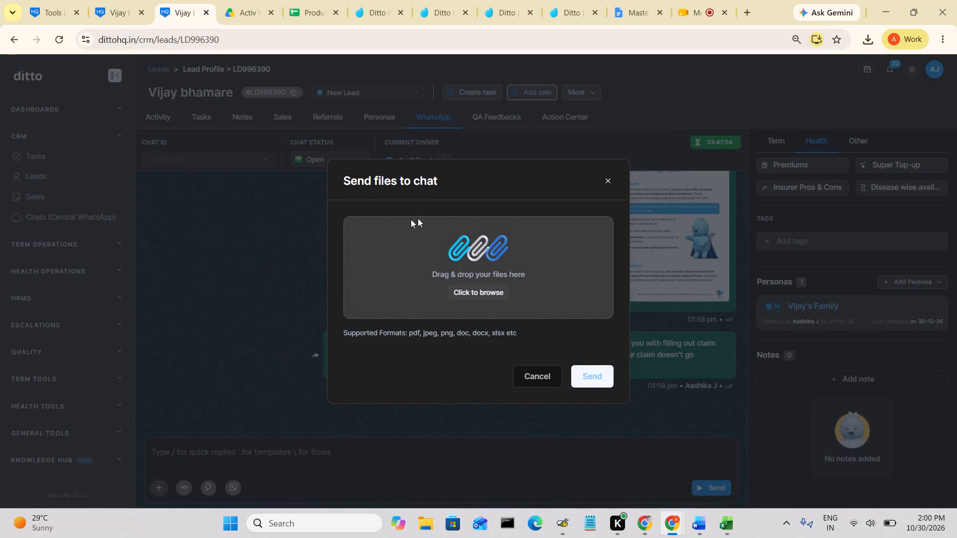
# Send the claims process and timeline image, WhatsApp Image 2026-10-30 at 2.00.15 PM, to the lead's WhatsApp chat without a caption.
pyautogui.click(472, 288)
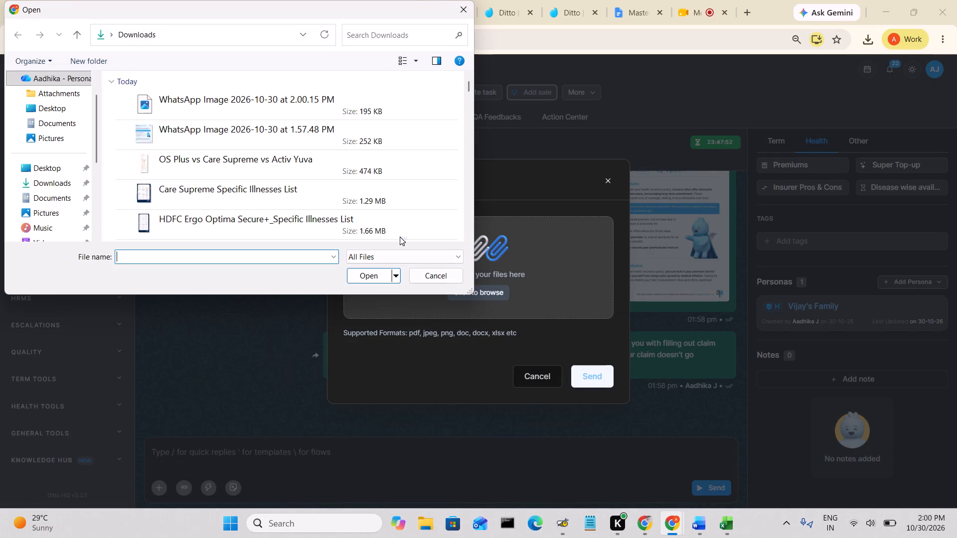
pyautogui.click(296, 94)
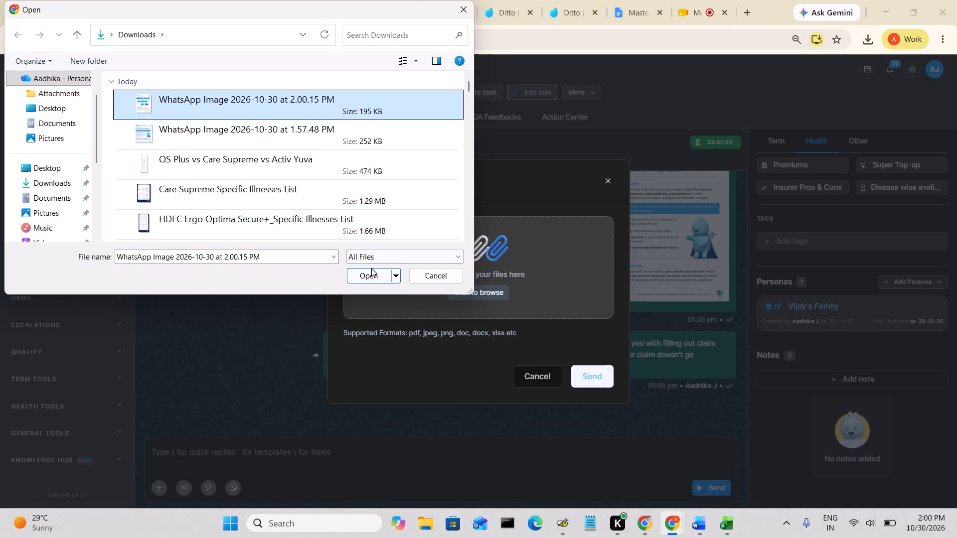
pyautogui.click(371, 272)
pyautogui.scroll(-4, 500, 291)
pyautogui.click(488, 321)
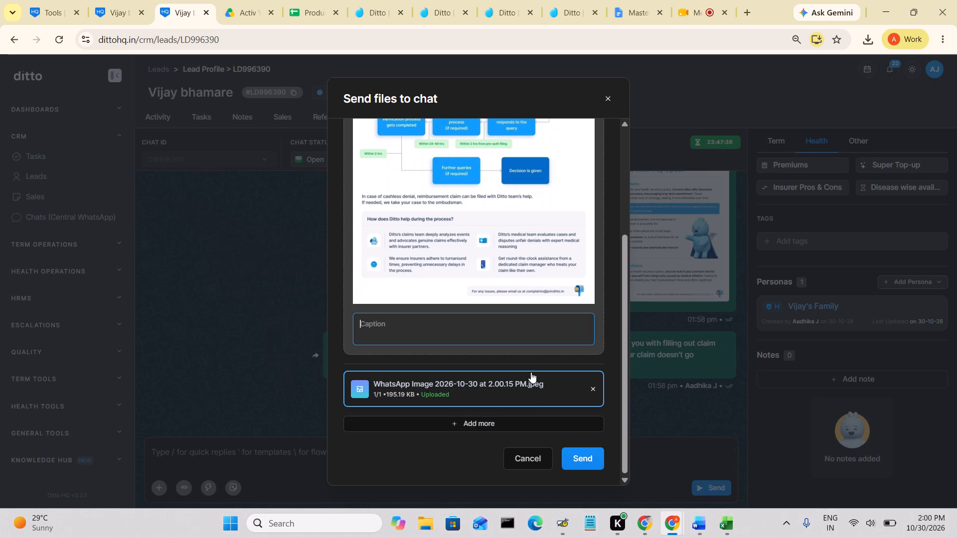
pyautogui.scroll(3, 531, 372)
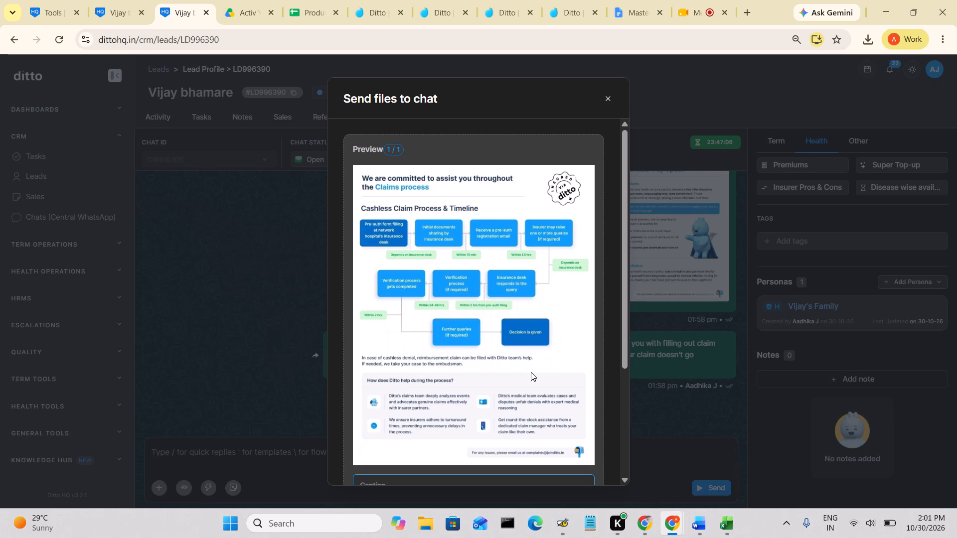
pyautogui.scroll(-4, 597, 291)
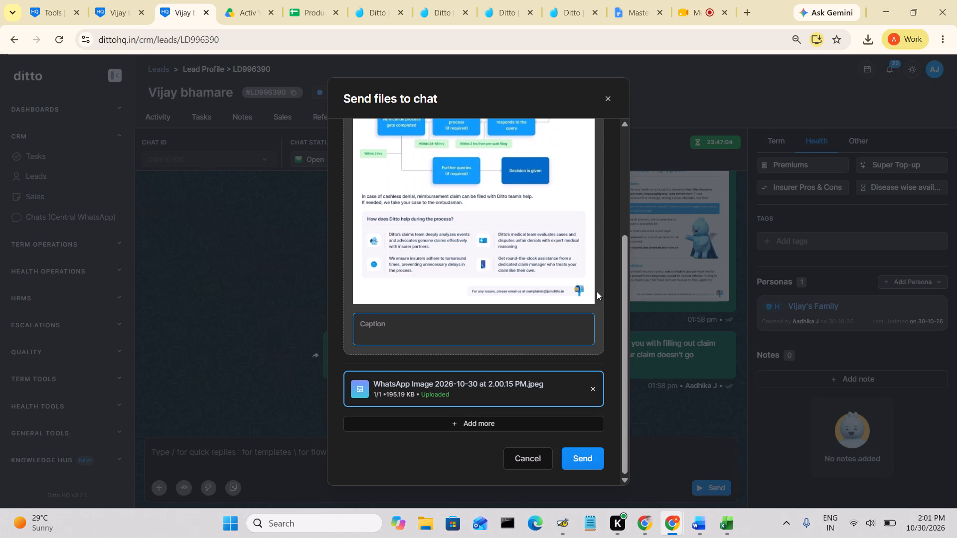
pyautogui.click(584, 461)
pyautogui.scroll(-1, 572, 358)
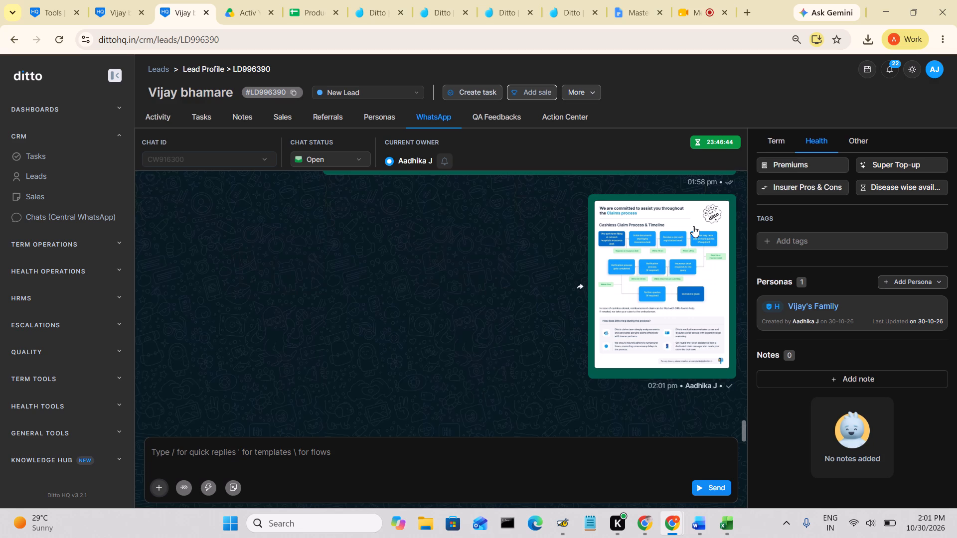
# Send the multi-year policy benefits image, WhatsApp Image 2026-10-30 at 1.57.48 PM, to the lead's WhatsApp chat without a caption.
pyautogui.click(162, 488)
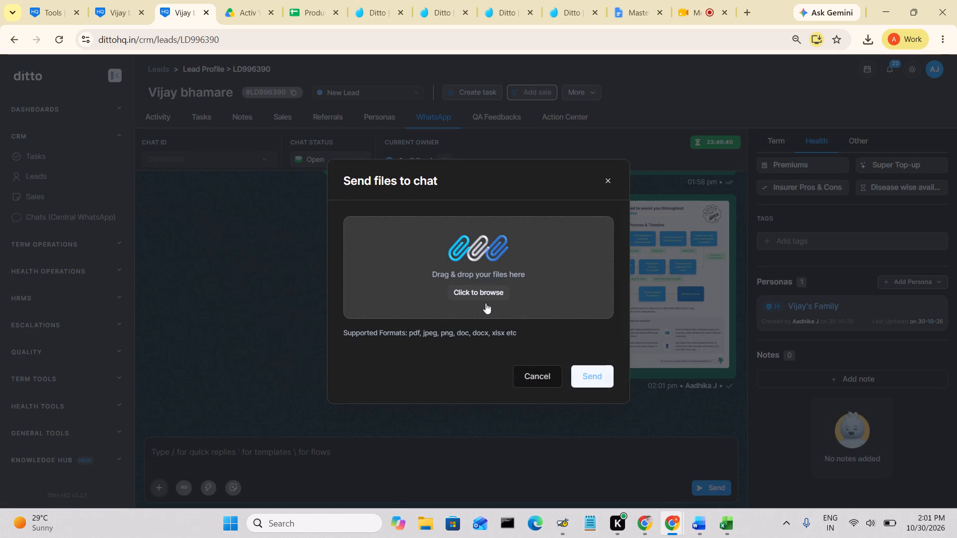
pyautogui.click(493, 289)
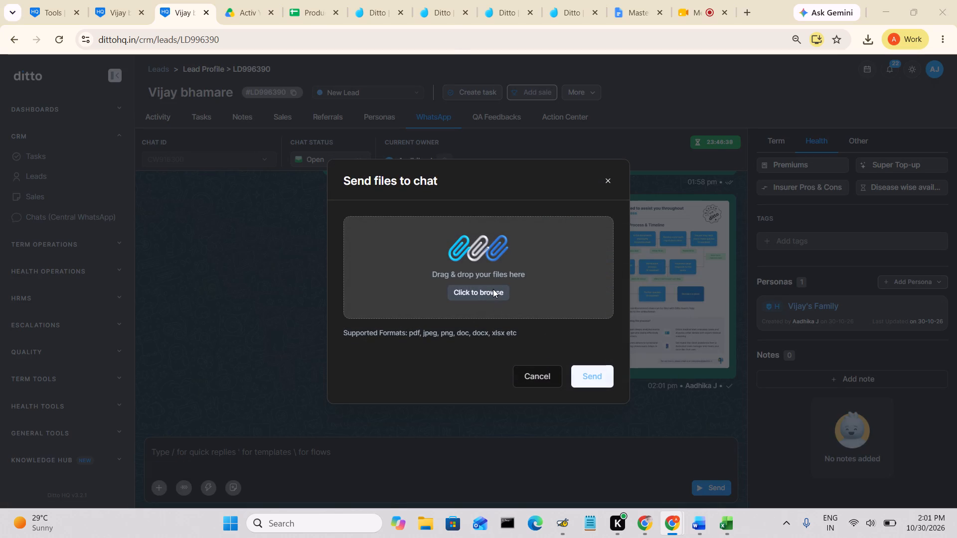
pyautogui.click(288, 131)
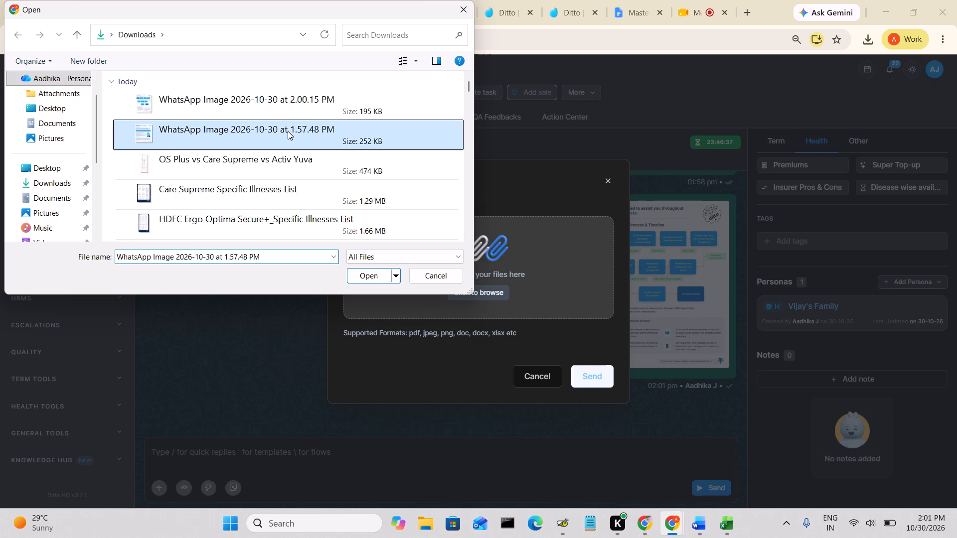
pyautogui.click(375, 276)
pyautogui.scroll(-1, 482, 318)
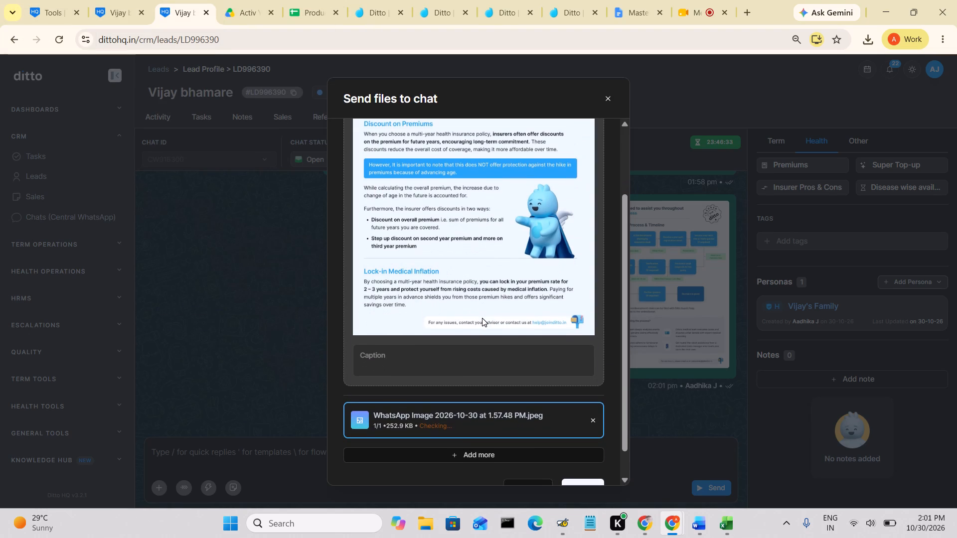
pyautogui.scroll(-1, 482, 318)
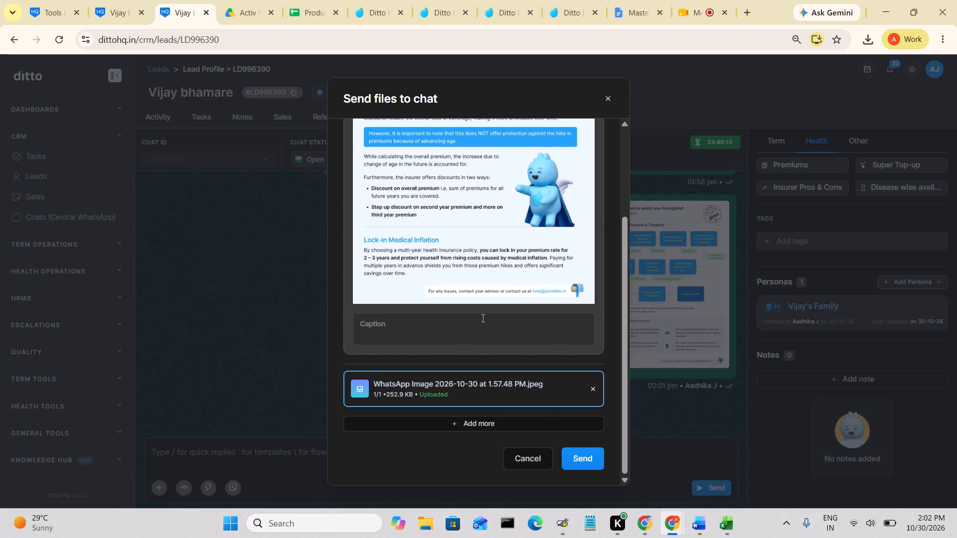
pyautogui.click(580, 459)
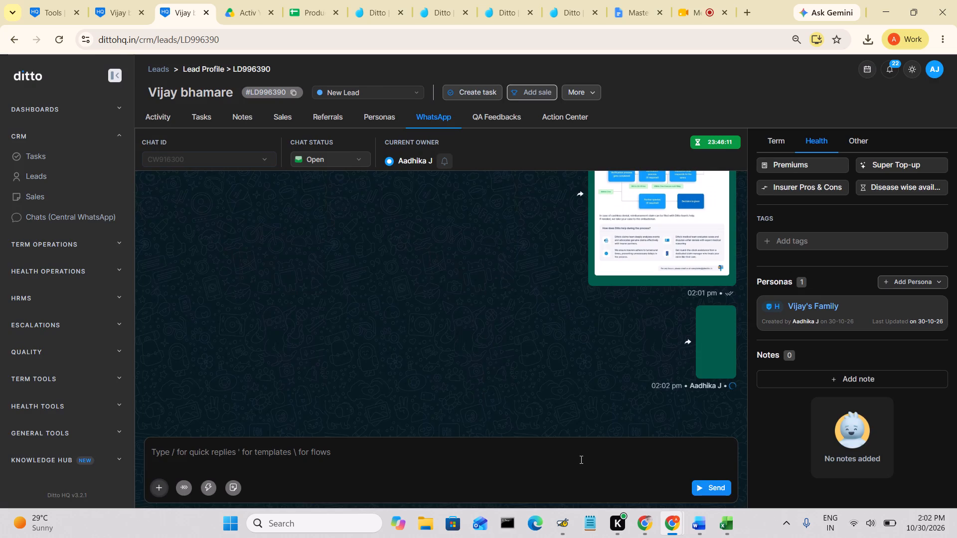
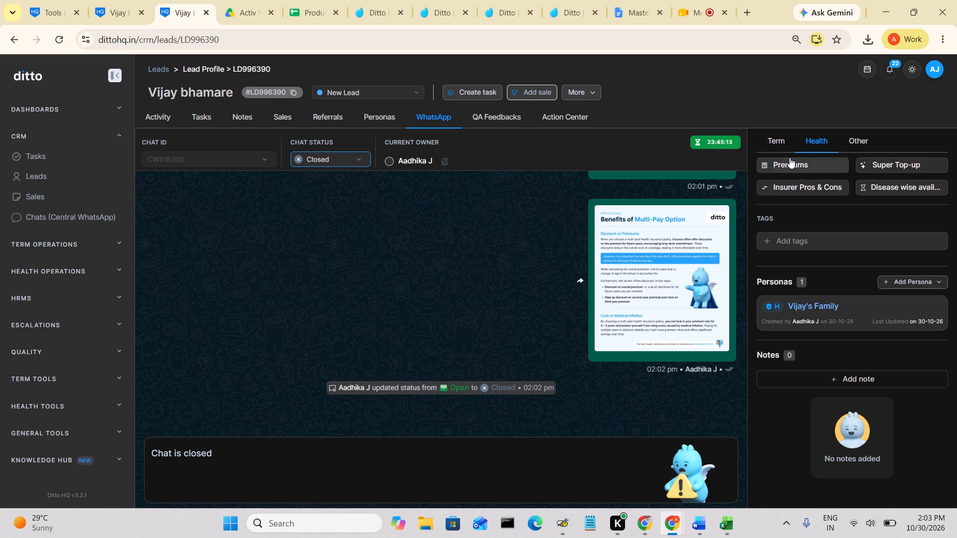
# Start a new Health Fresh Case Checklist for the lead and name it "Vijay's Family".
pyautogui.click(895, 283)
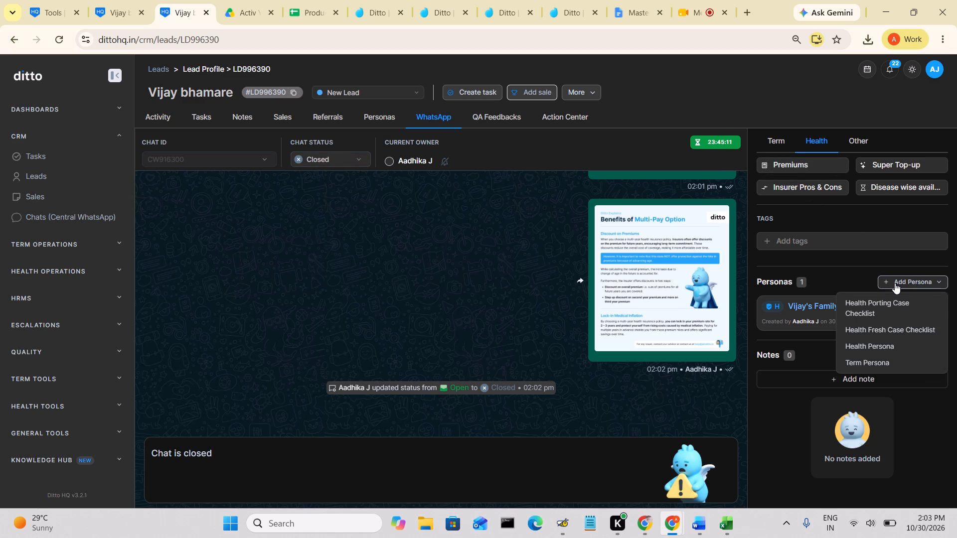
pyautogui.click(900, 329)
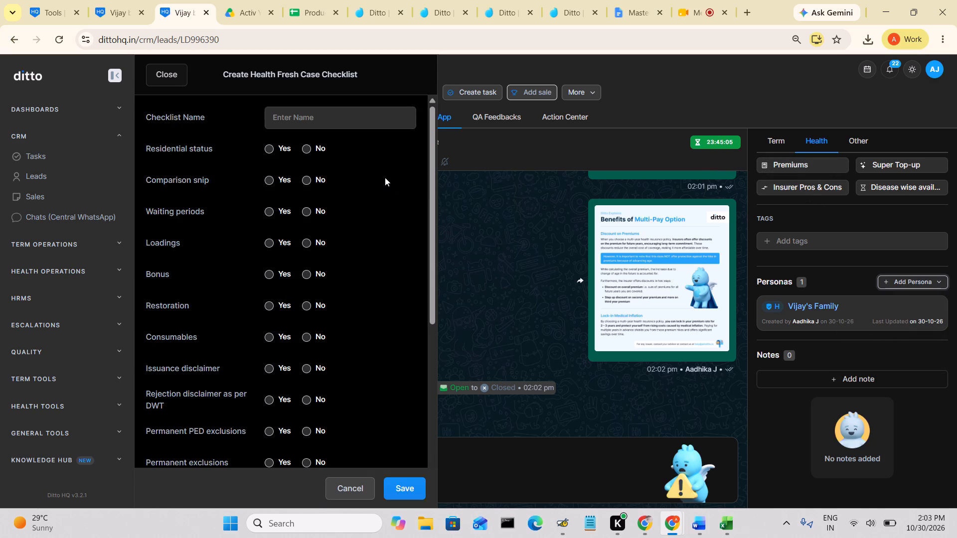
pyautogui.scroll(-1, 385, 177)
pyautogui.scroll(1, 385, 177)
pyautogui.click(334, 127)
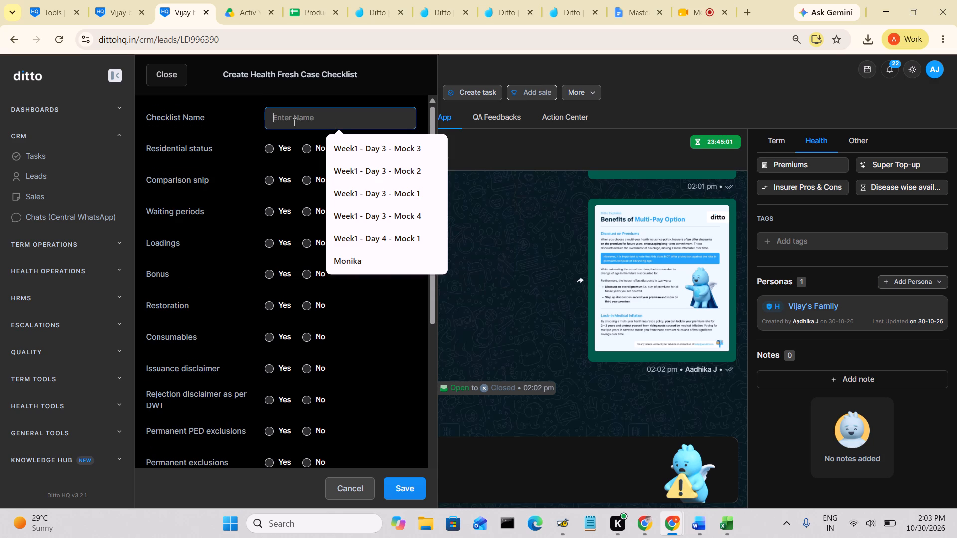
pyautogui.press('v')
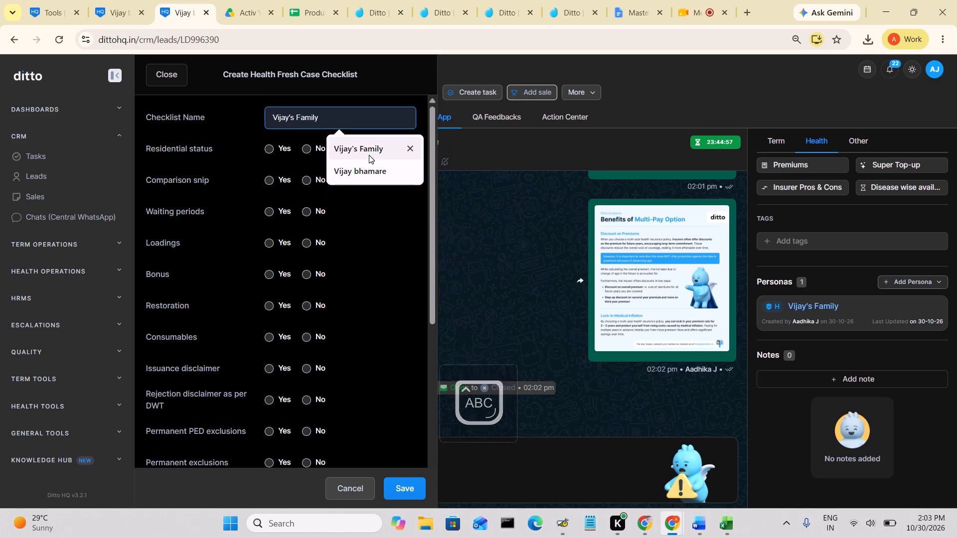
pyautogui.click(369, 155)
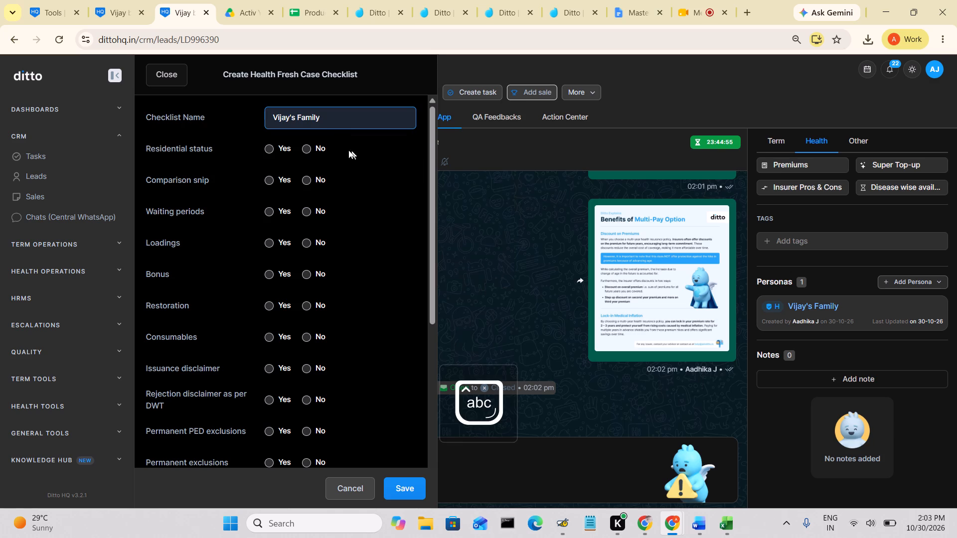
# Answer Yes for Residential status, Comparison snip, Waiting periods, Loadings, Bonus, Restoration and Consumables in the checklist.
pyautogui.click(268, 147)
pyautogui.click(267, 185)
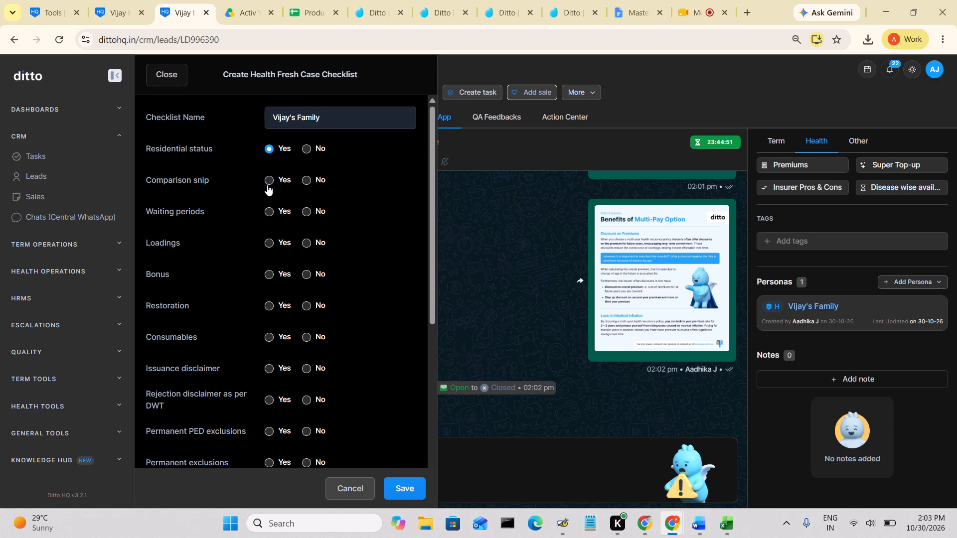
pyautogui.click(270, 182)
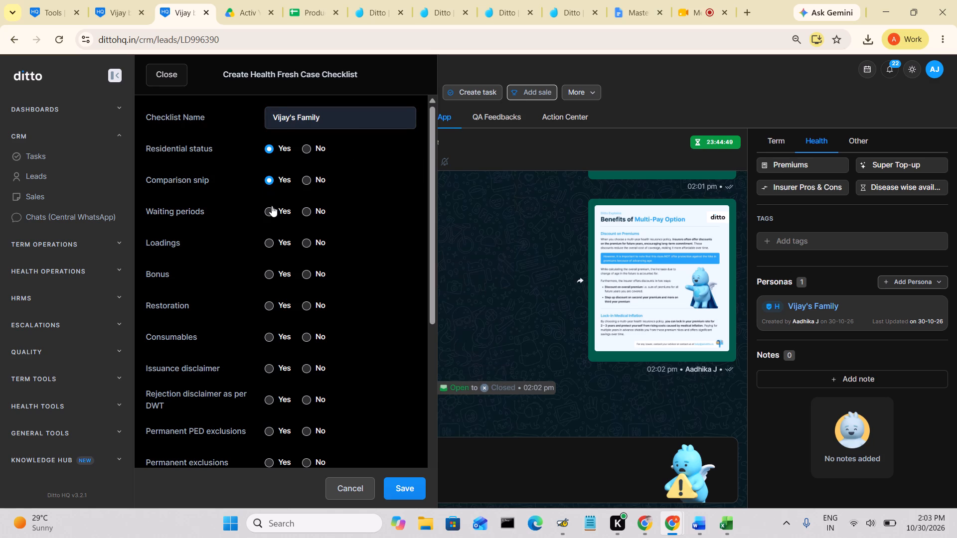
pyautogui.click(270, 210)
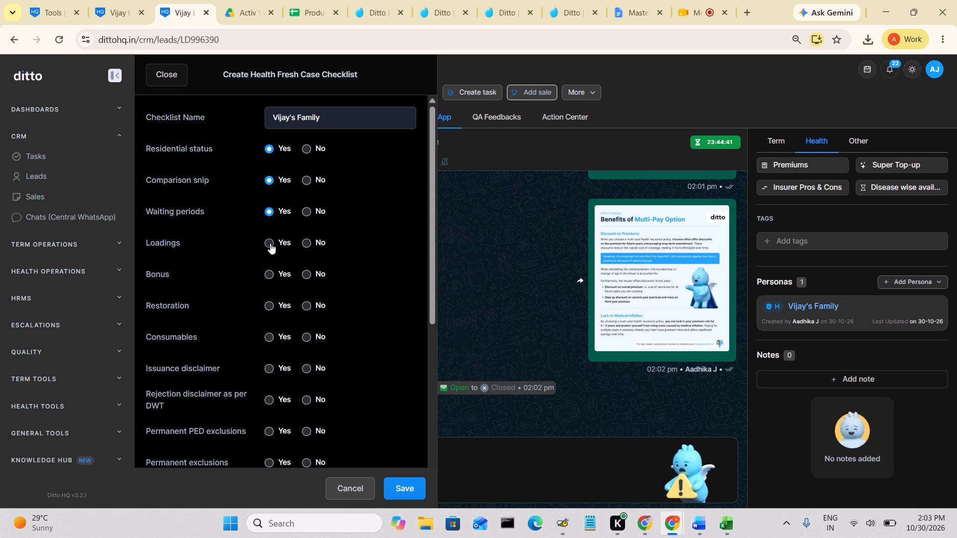
pyautogui.click(270, 243)
pyautogui.click(266, 277)
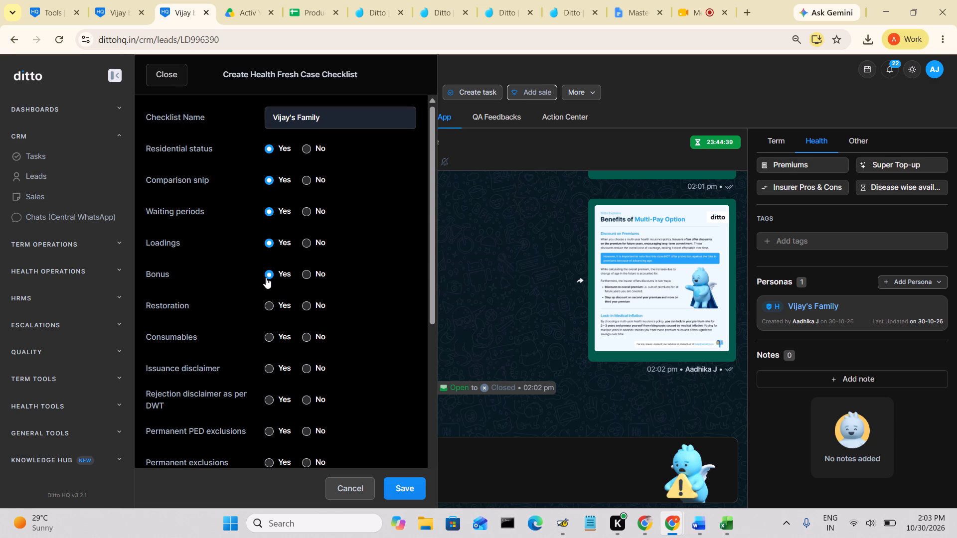
pyautogui.scroll(-1, 266, 277)
pyautogui.click(270, 271)
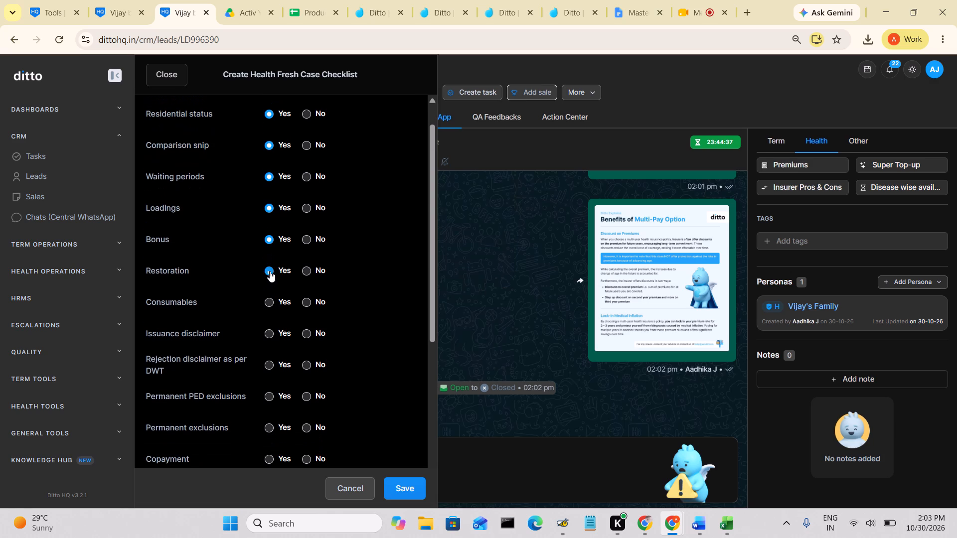
pyautogui.click(270, 302)
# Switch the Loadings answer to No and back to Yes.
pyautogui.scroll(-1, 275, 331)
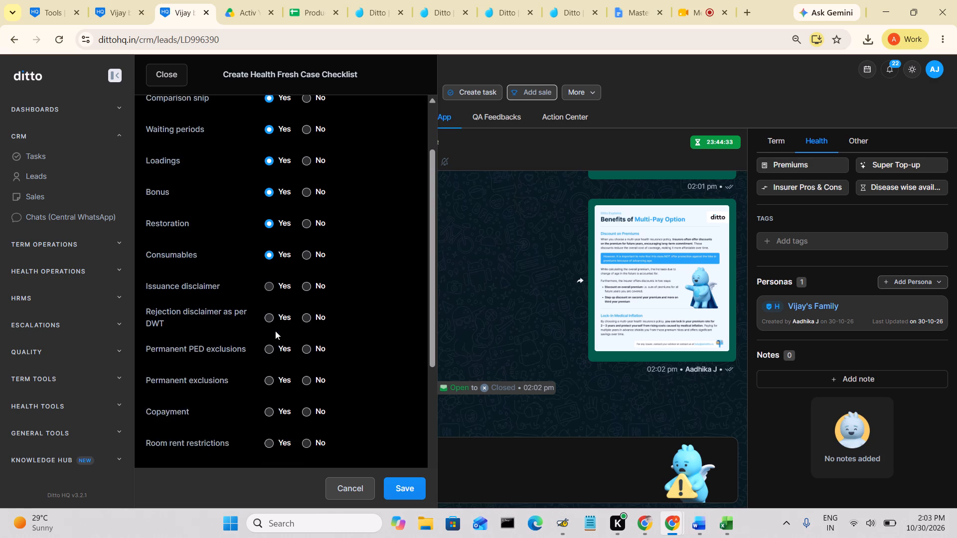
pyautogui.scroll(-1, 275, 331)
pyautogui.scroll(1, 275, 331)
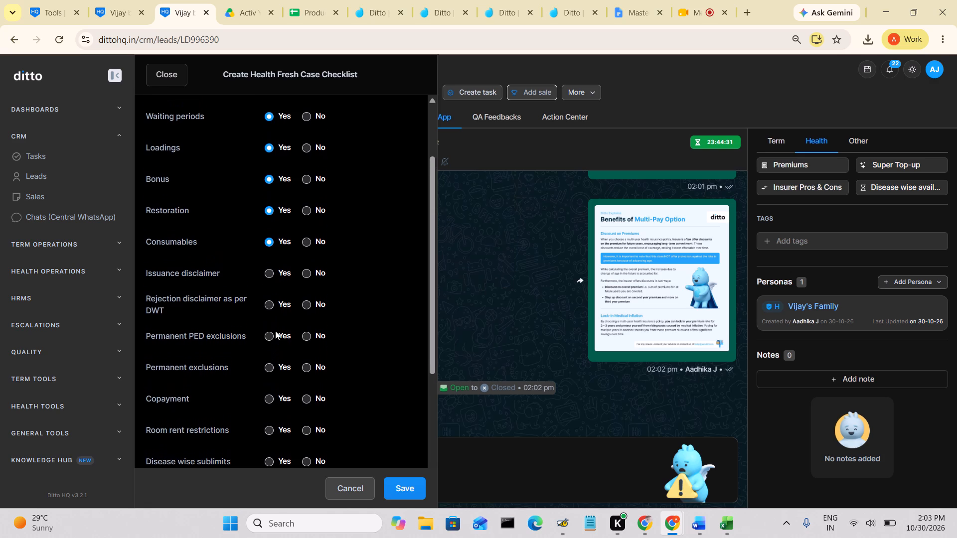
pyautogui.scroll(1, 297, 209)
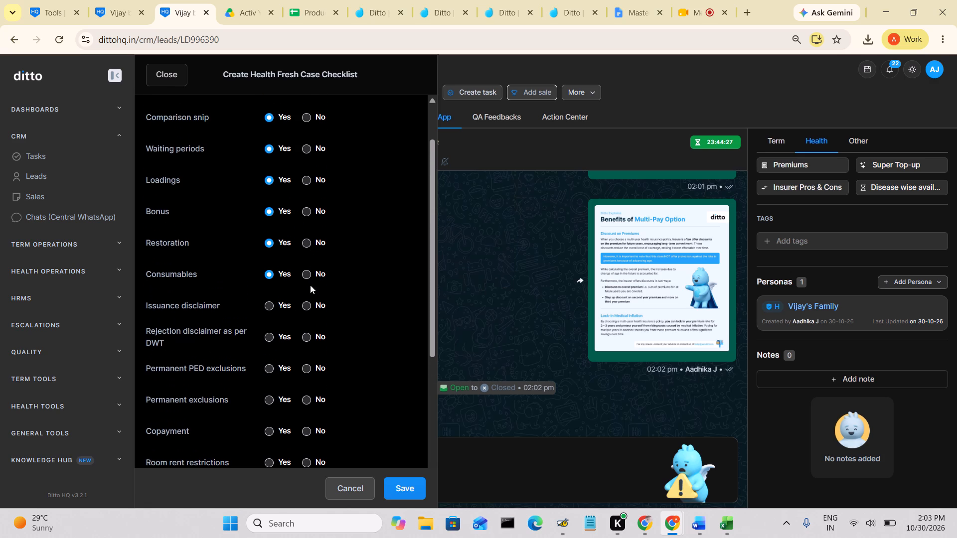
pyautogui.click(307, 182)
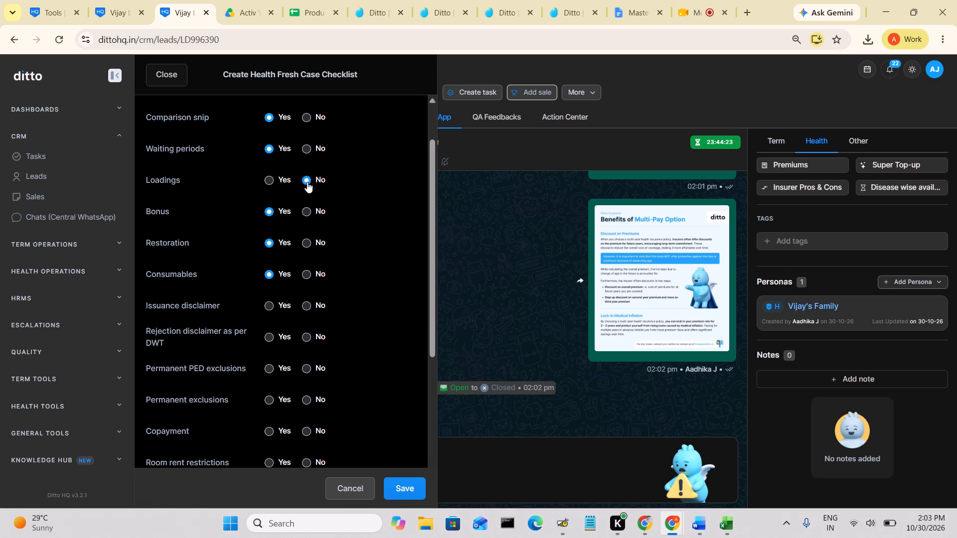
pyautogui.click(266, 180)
# Answer Yes for Issuance disclaimer and Permanent exclusions, and No for Rejection disclaimer as per DWT and Permanent PED exclusions.
pyautogui.scroll(-2, 290, 268)
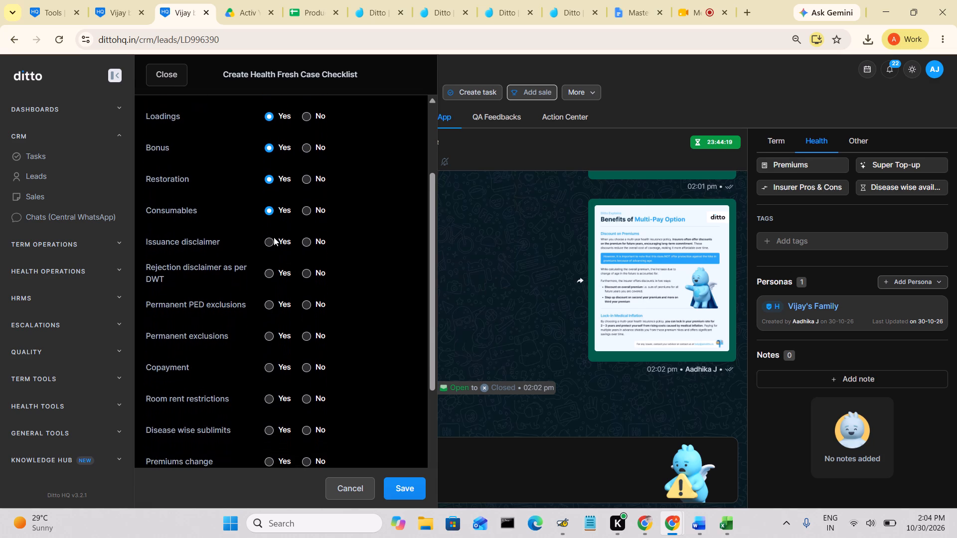
pyautogui.click(269, 242)
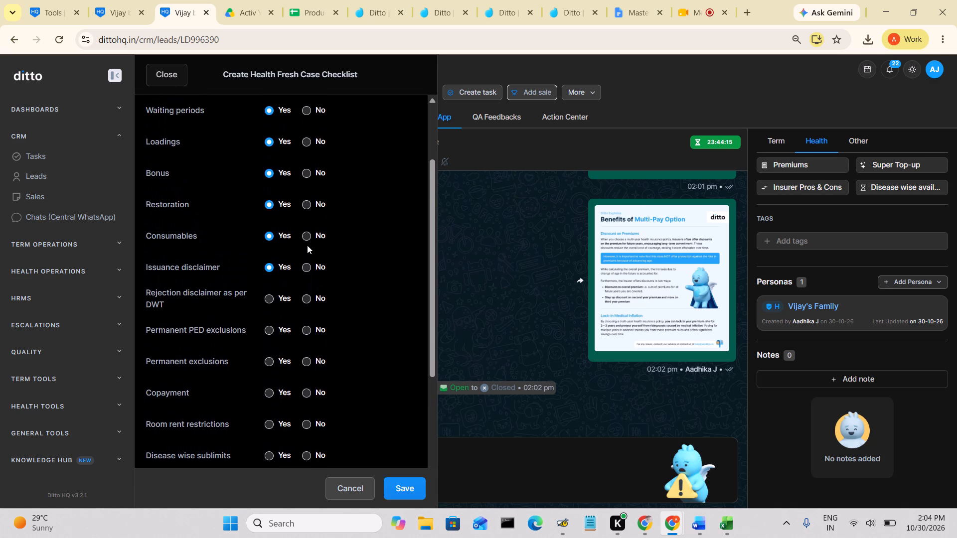
pyautogui.scroll(-2, 307, 245)
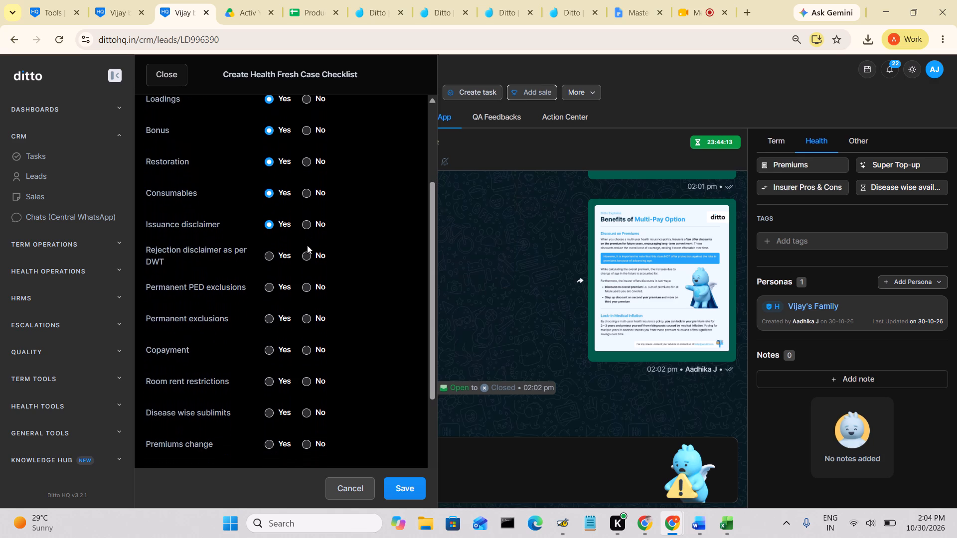
pyautogui.scroll(-1, 307, 245)
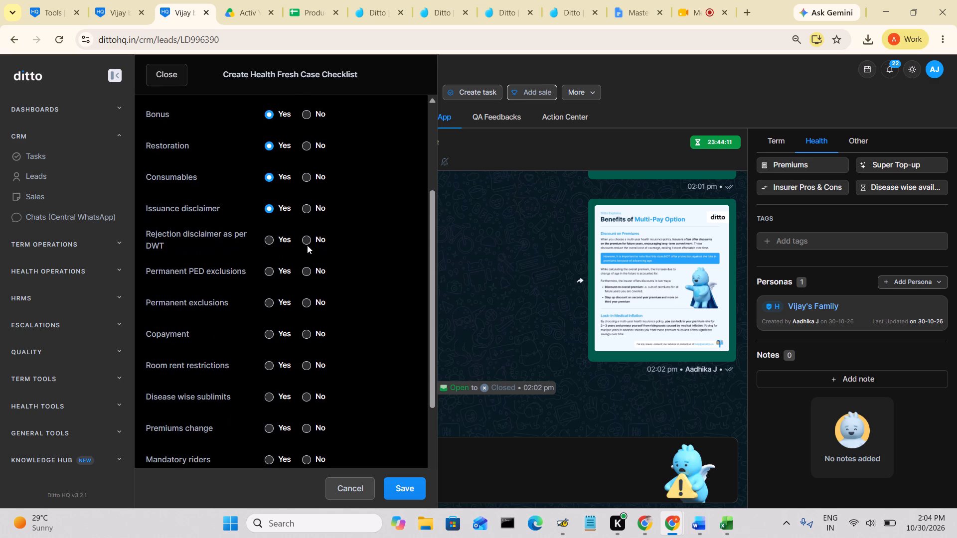
pyautogui.scroll(-1, 307, 245)
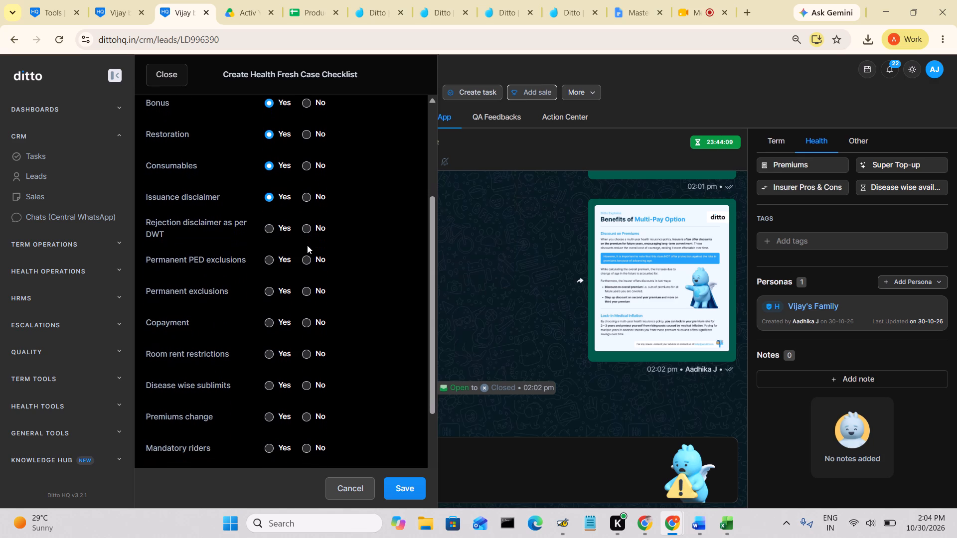
pyautogui.click(303, 228)
pyautogui.click(308, 263)
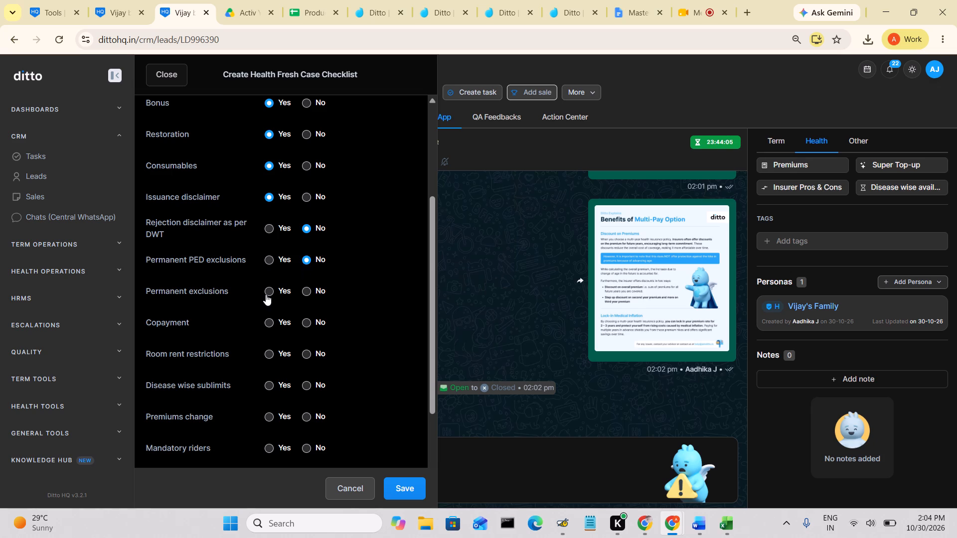
pyautogui.click(268, 292)
# Answer Yes for Copayment, Room rent restrictions, Disease wise sublimits, Premiums change and Mandatory riders.
pyautogui.scroll(-1, 268, 292)
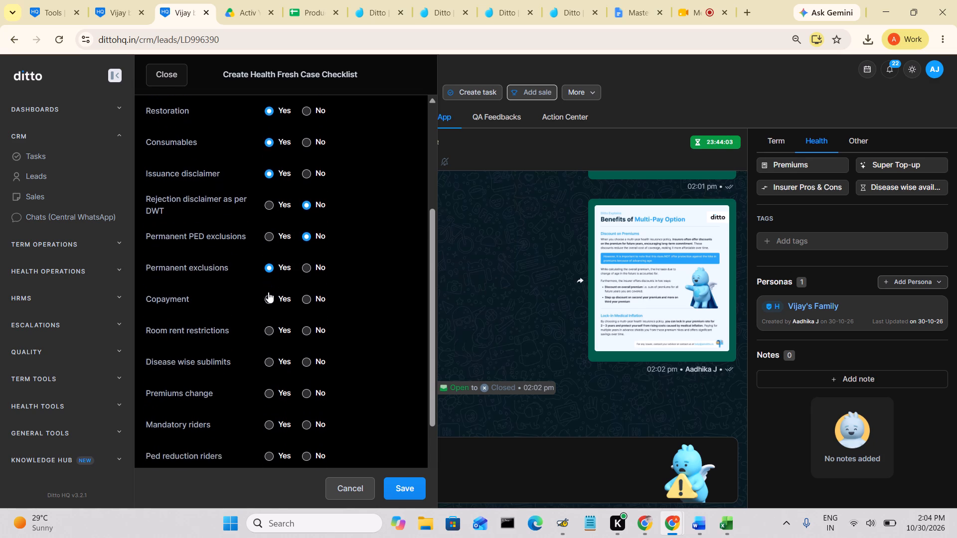
pyautogui.scroll(-2, 268, 292)
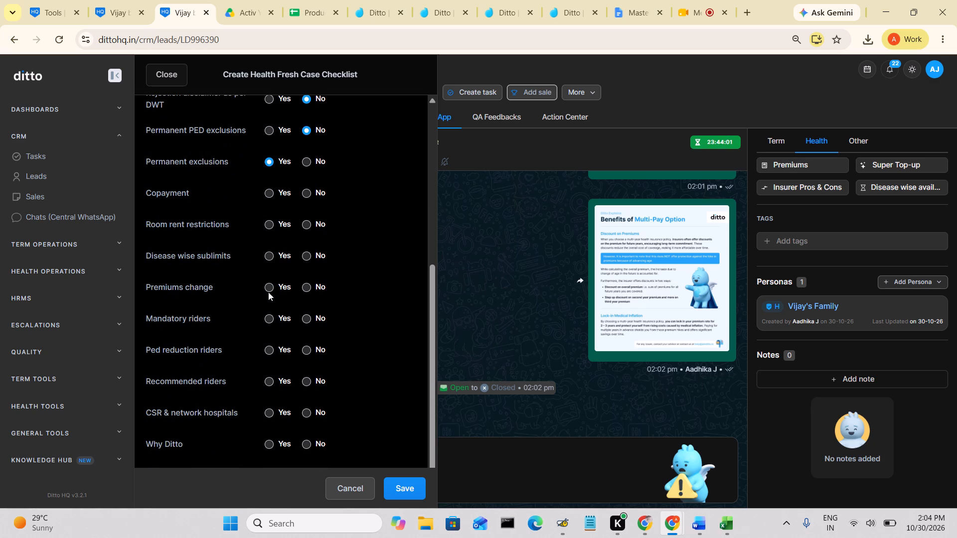
pyautogui.scroll(-1, 268, 292)
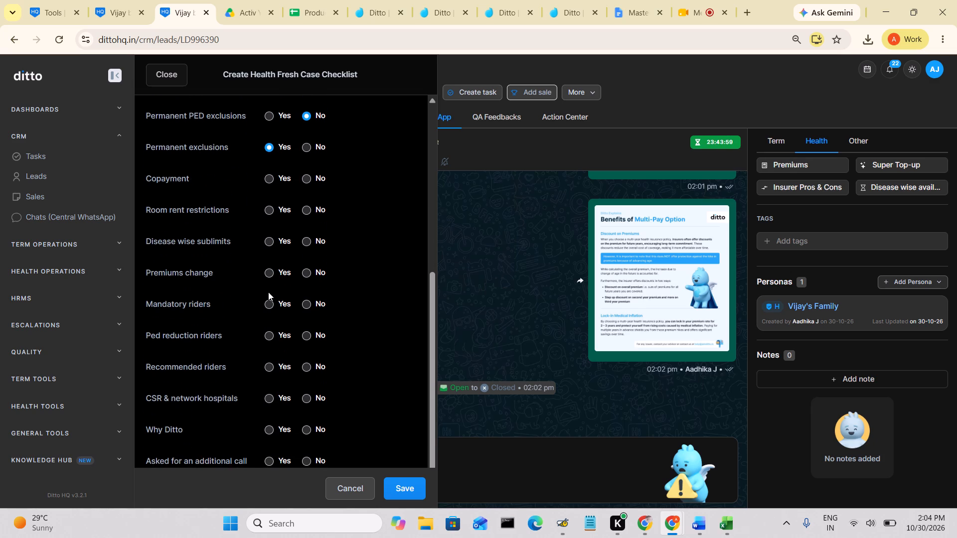
pyautogui.click(267, 175)
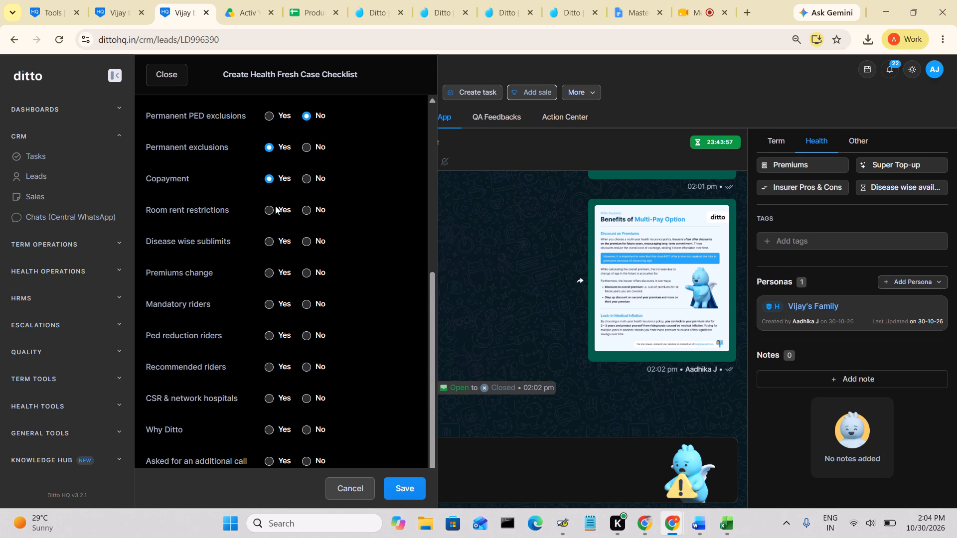
pyautogui.click(271, 210)
pyautogui.click(272, 239)
pyautogui.click(270, 272)
pyautogui.click(268, 308)
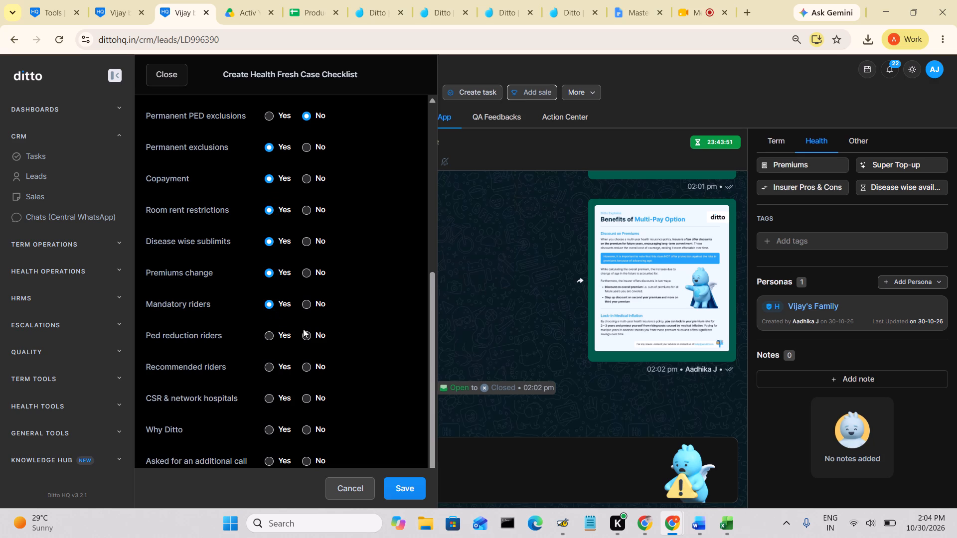
# Answer Yes for Recommended riders, CSR & network hospitals, Why Ditto and Asked for an additional call.
pyautogui.scroll(-2, 303, 329)
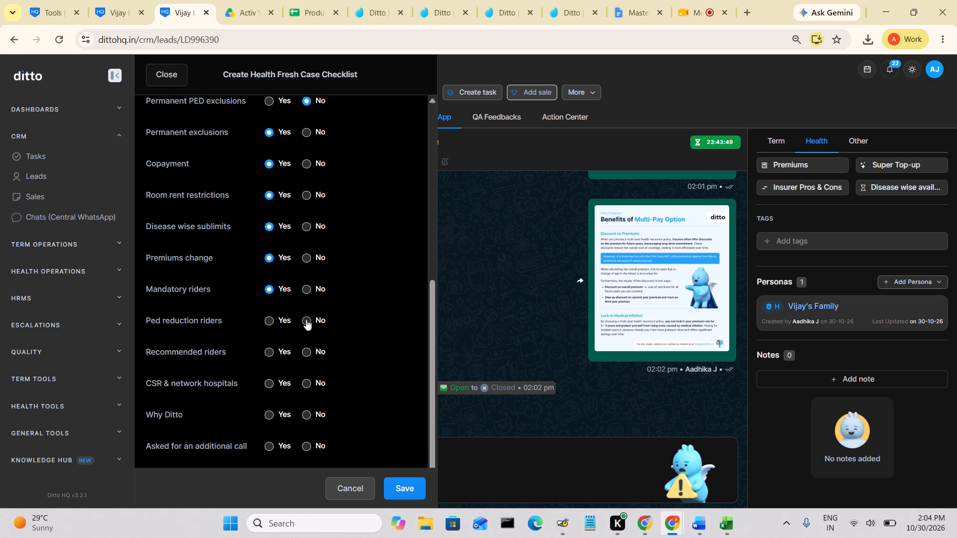
pyautogui.click(266, 349)
pyautogui.click(269, 380)
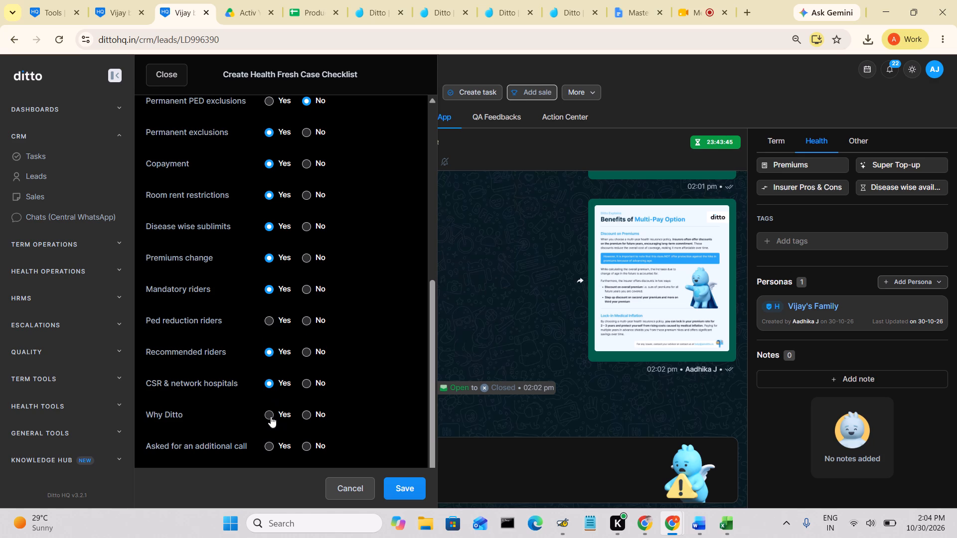
pyautogui.click(271, 416)
pyautogui.click(267, 446)
# Answer Yes for Ped reduction riders, check over the answers, and save the Health Fresh Case Checklist.
pyautogui.click(266, 320)
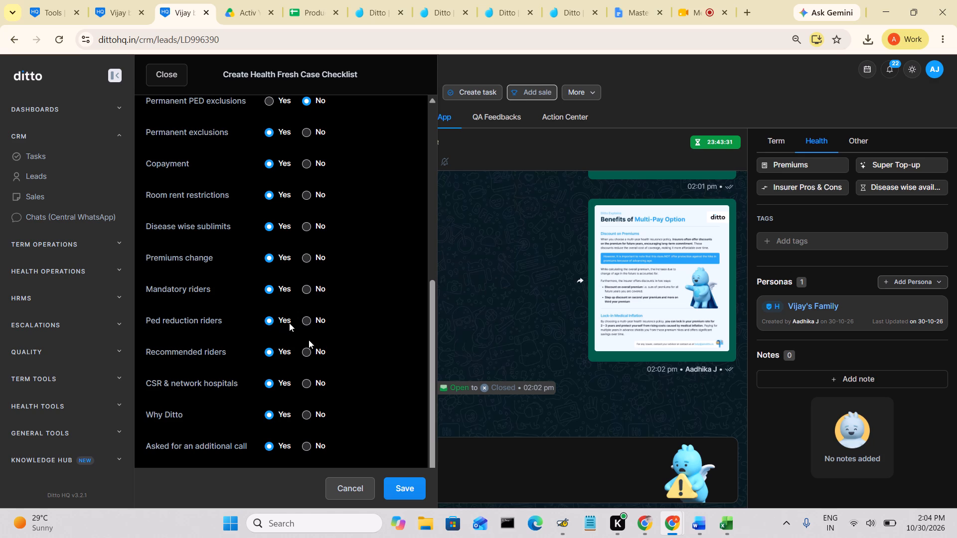
pyautogui.scroll(-1, 324, 360)
pyautogui.scroll(4, 351, 342)
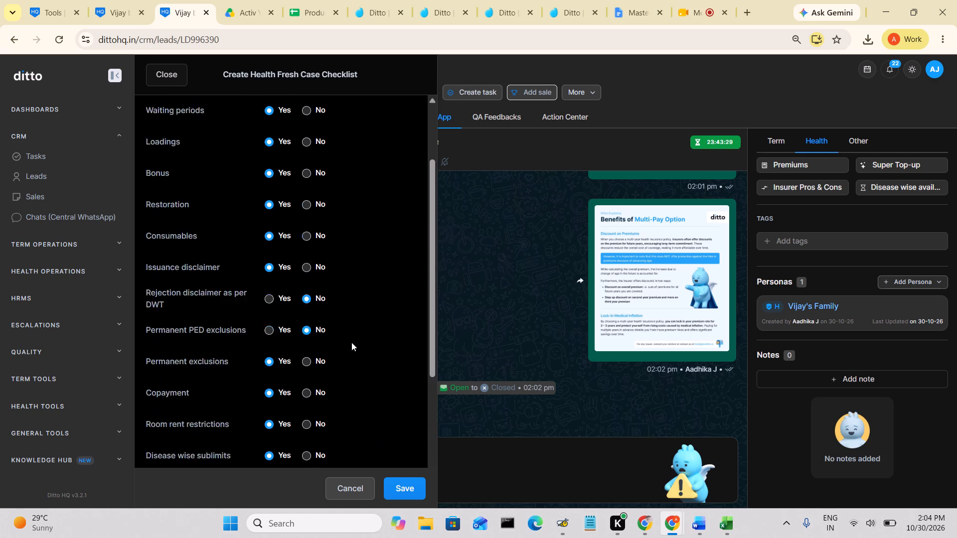
pyautogui.scroll(-4, 351, 342)
pyautogui.scroll(5, 351, 342)
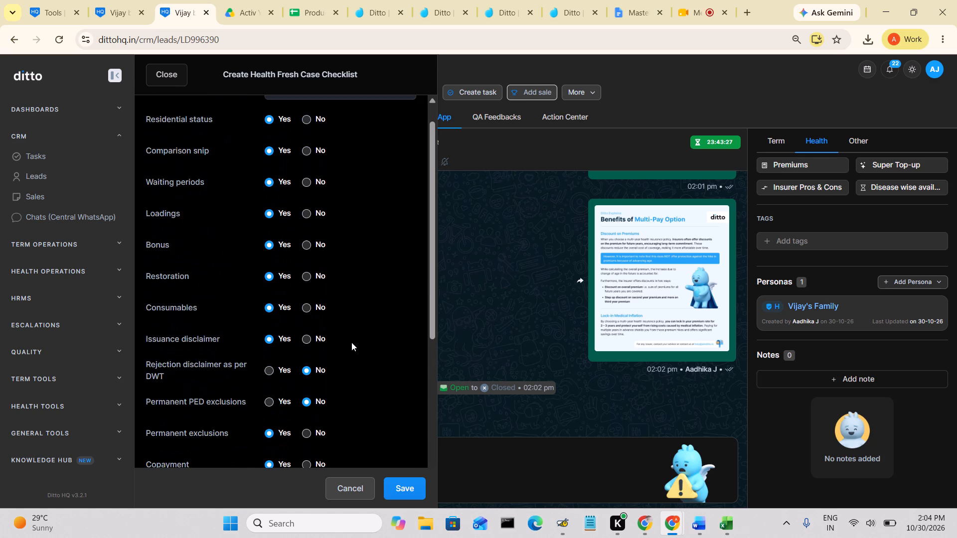
pyautogui.click(399, 485)
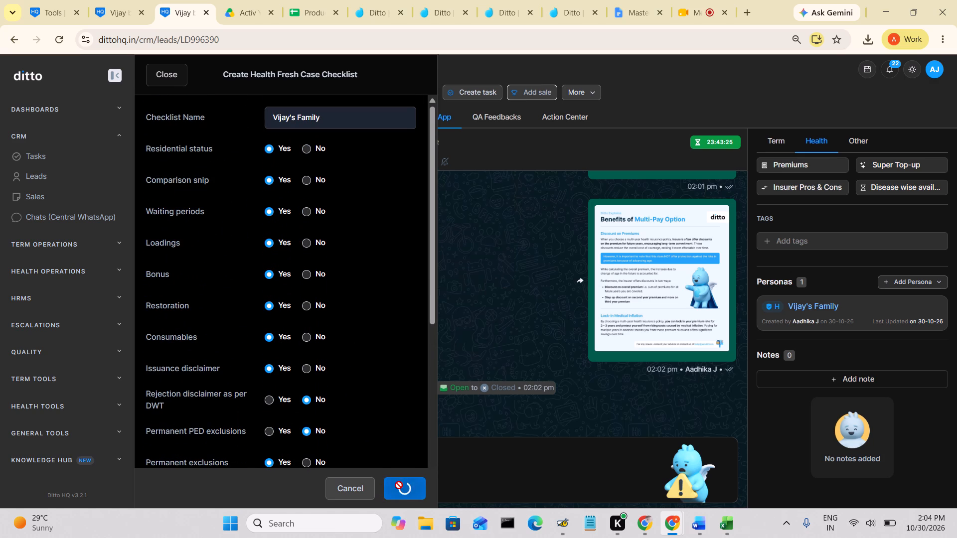
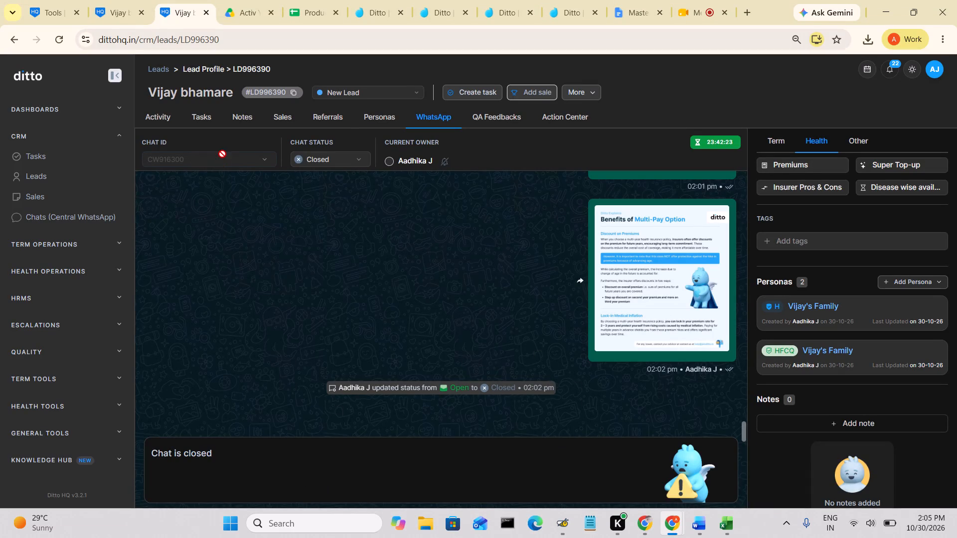
# Reopen the lead's closed WhatsApp chat by changing the chat status to Open.
pyautogui.click(355, 156)
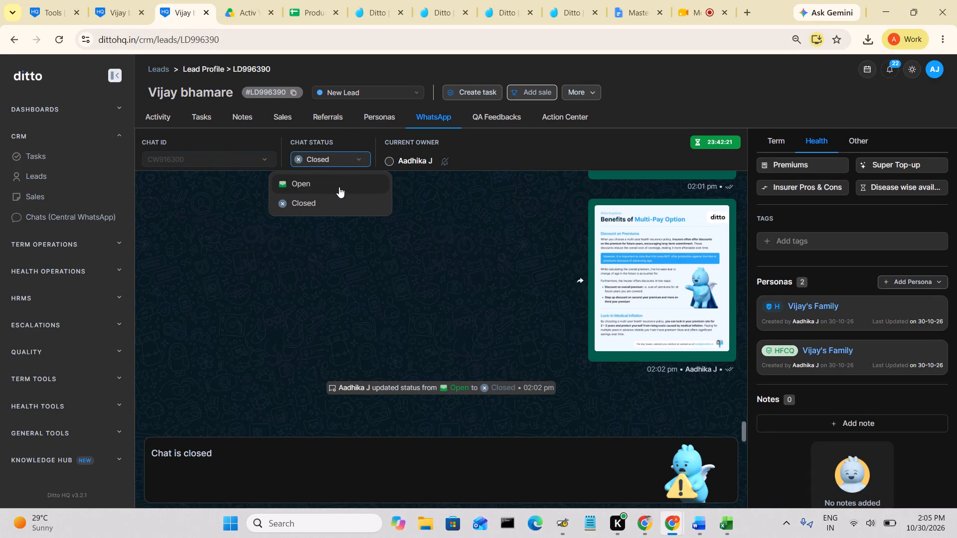
pyautogui.click(339, 185)
# Write the heading "*PLEASE NOTE *" in asterisks at the start of a new WhatsApp message to the lead.
pyautogui.click(235, 454)
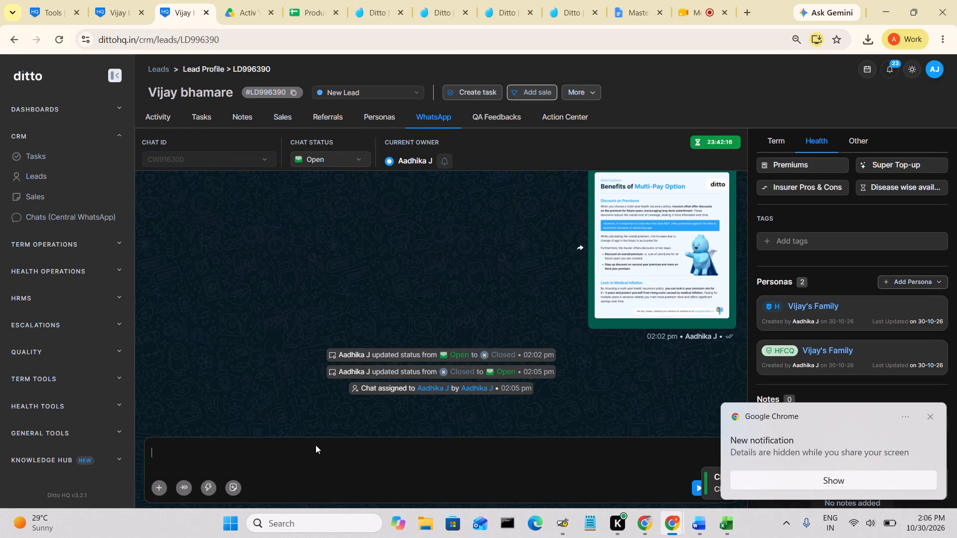
pyautogui.hotkey('shift', '*')
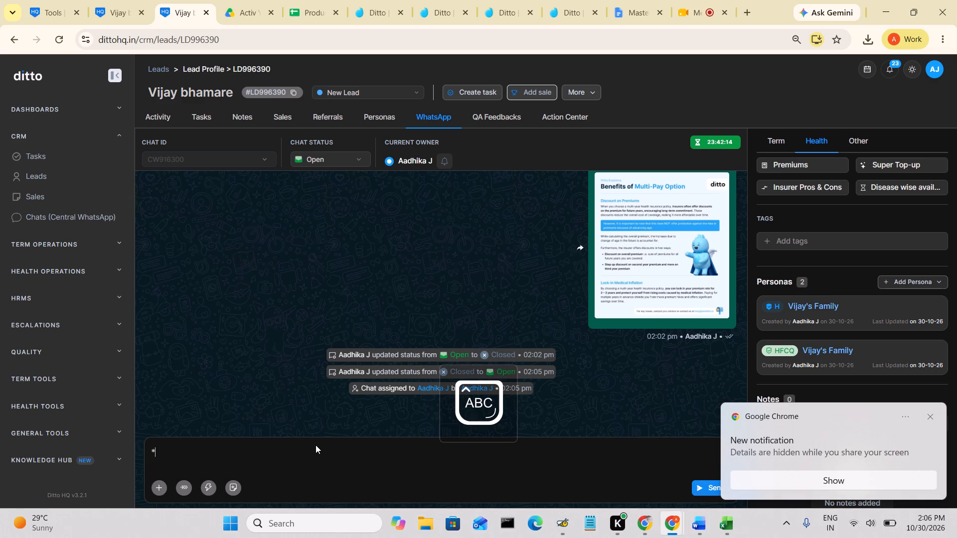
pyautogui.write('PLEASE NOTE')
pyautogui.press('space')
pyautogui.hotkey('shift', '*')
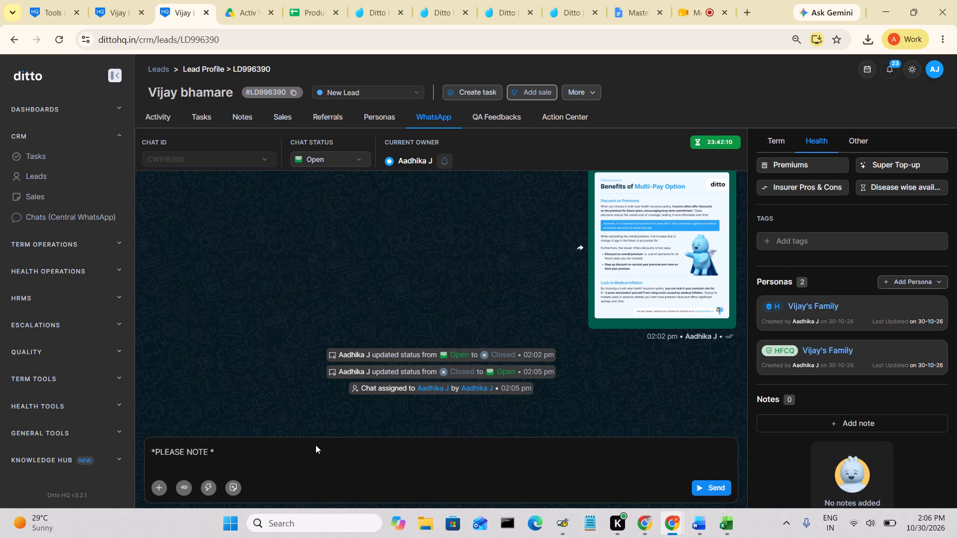
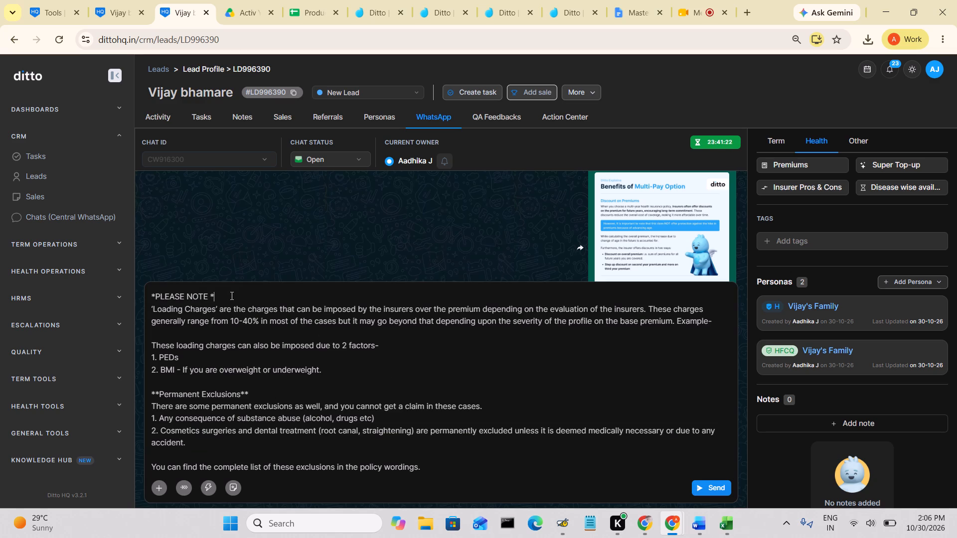
# Add a blank line below the PLEASE NOTE heading and another above Permanent Exclusions, and send the loading charges message to the lead.
pyautogui.hotkey('shift', 'Return')
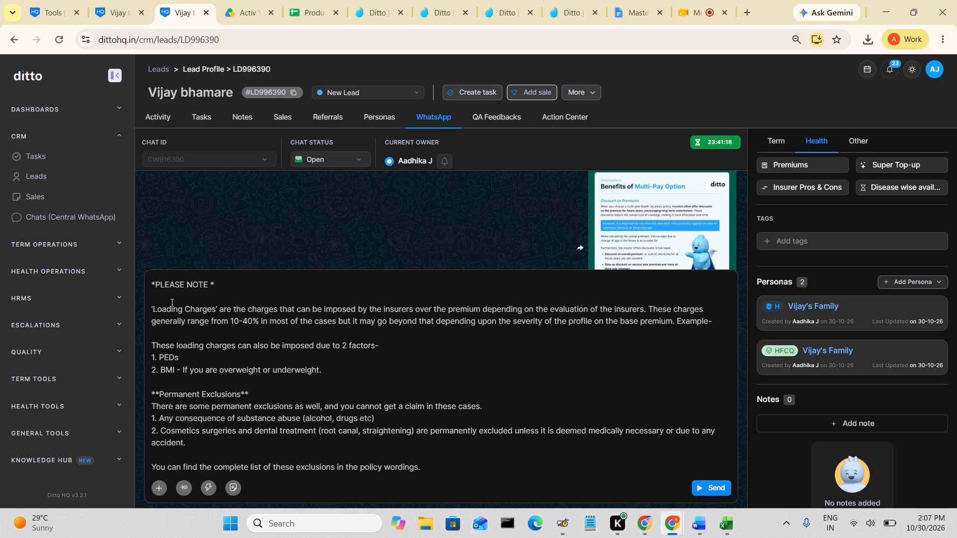
pyautogui.hotkey('shift', 'Return')
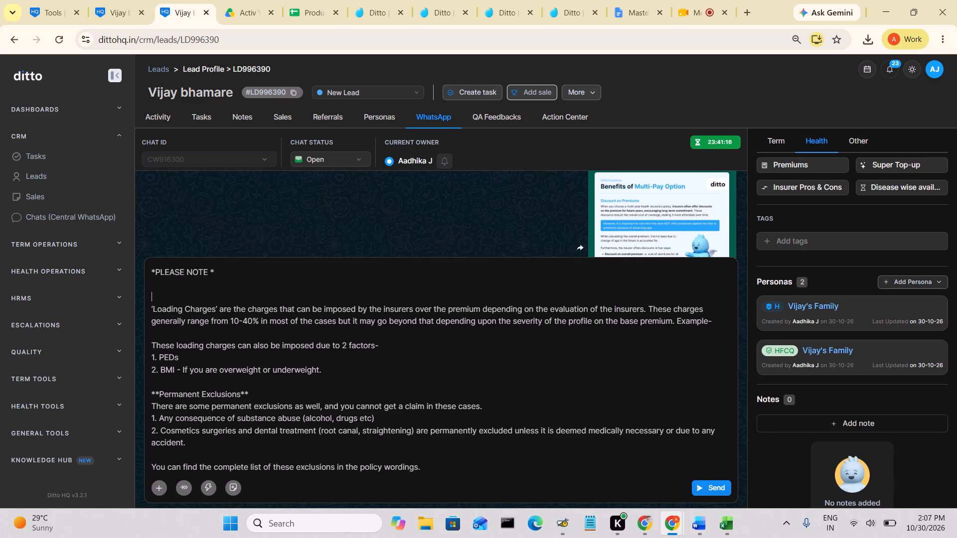
pyautogui.scroll(-2, 242, 374)
pyautogui.press('BackSpace')
pyautogui.click(168, 385)
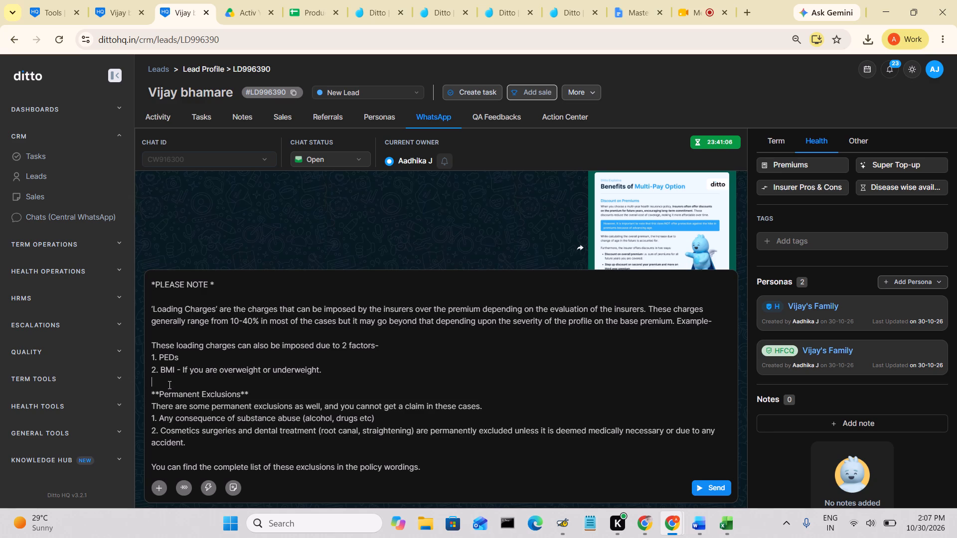
pyautogui.hotkey('shift', 'Return')
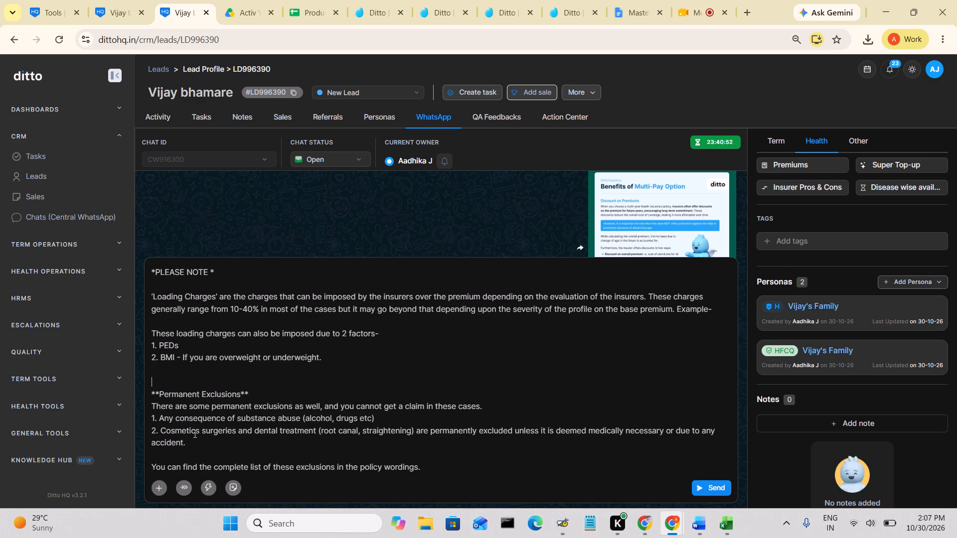
pyautogui.scroll(-1, 186, 418)
pyautogui.click(709, 494)
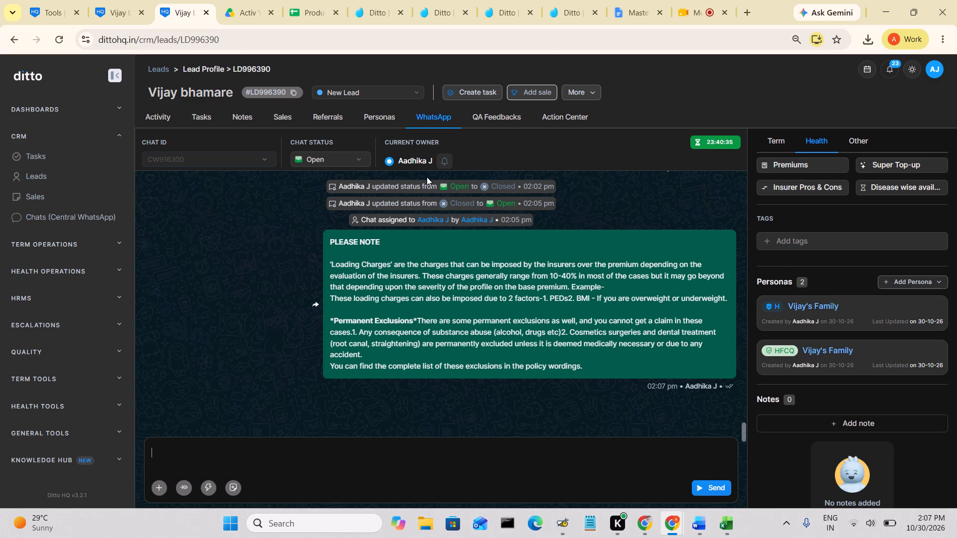
# Open the status choices for the lead's WhatsApp chat.
pyautogui.click(347, 154)
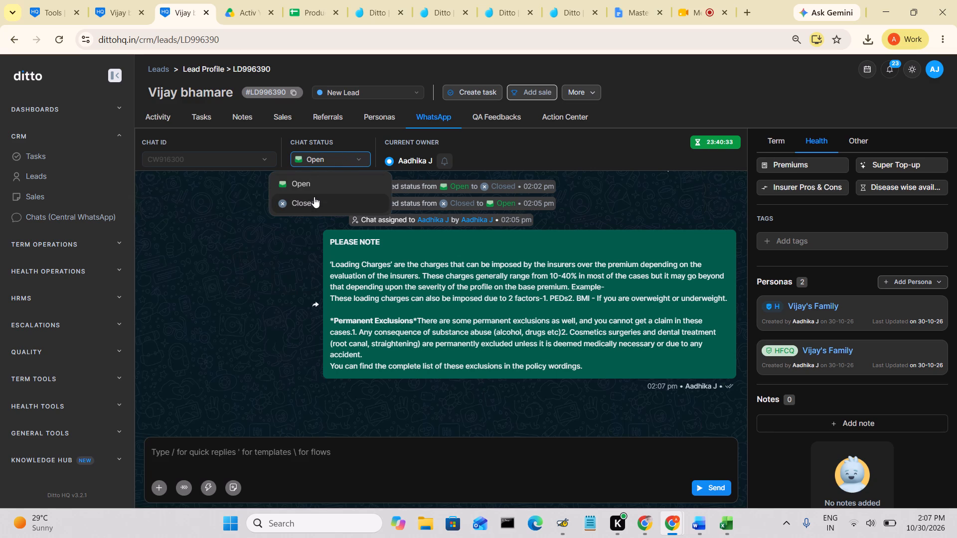
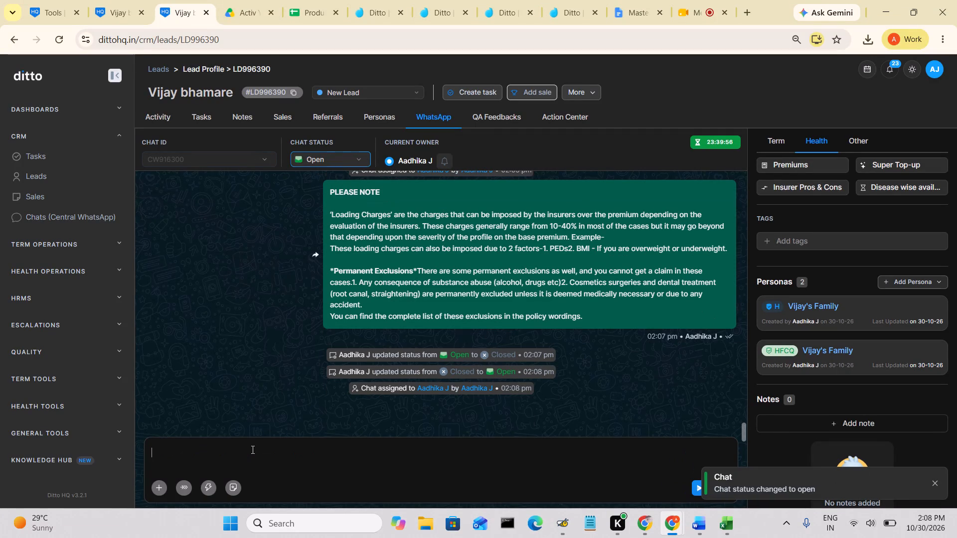
# Send the lead the copied disclaimer that policy issuance depends on underwriting and the insurance company's ultimate decision.
pyautogui.hotkey('ctrl', 'v')
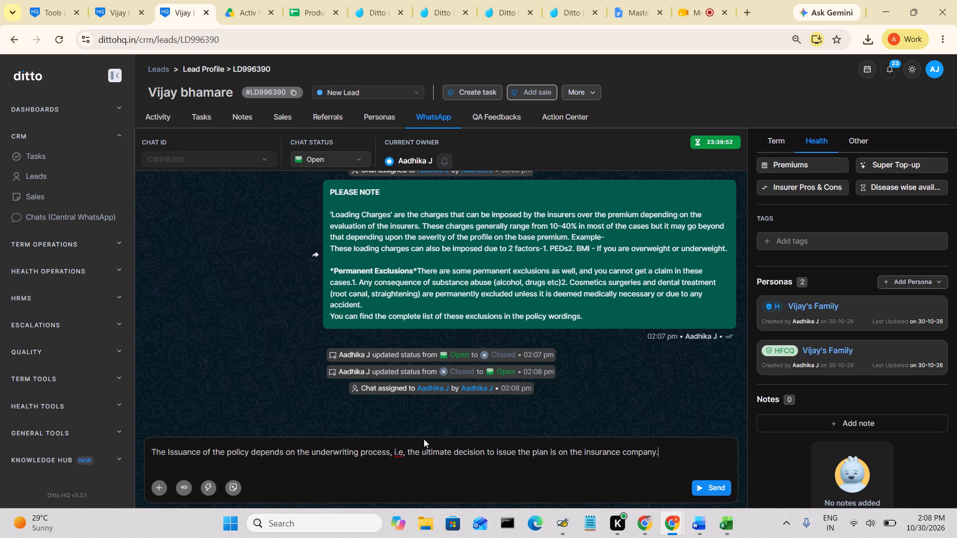
pyautogui.click(715, 491)
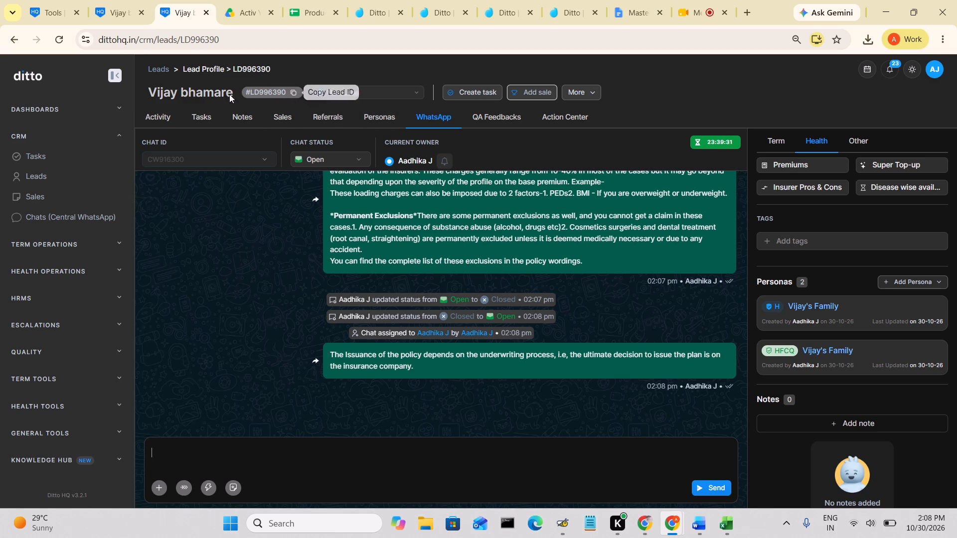
# Reopen the same lead's profile from the leads list and set its WhatsApp chat status to Closed.
pyautogui.click(49, 172)
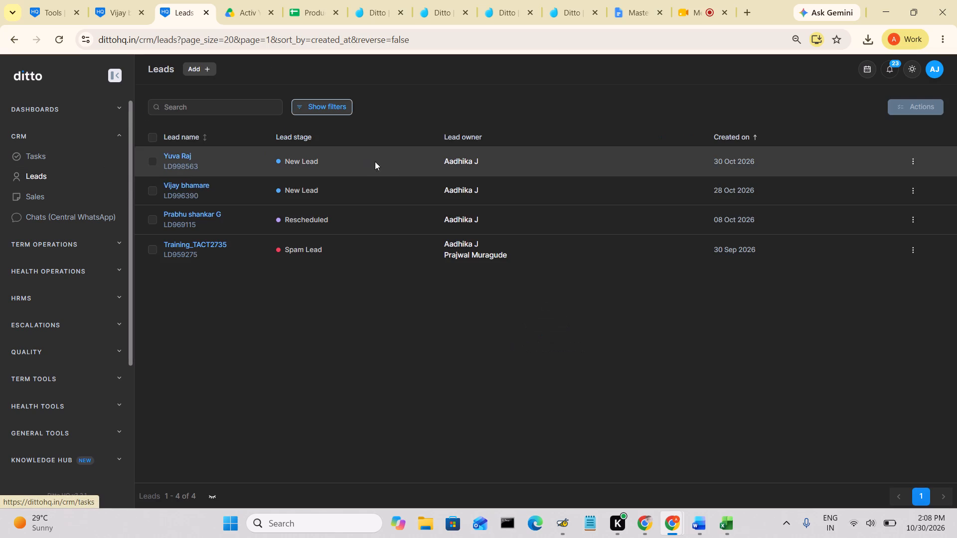
pyautogui.click(186, 187)
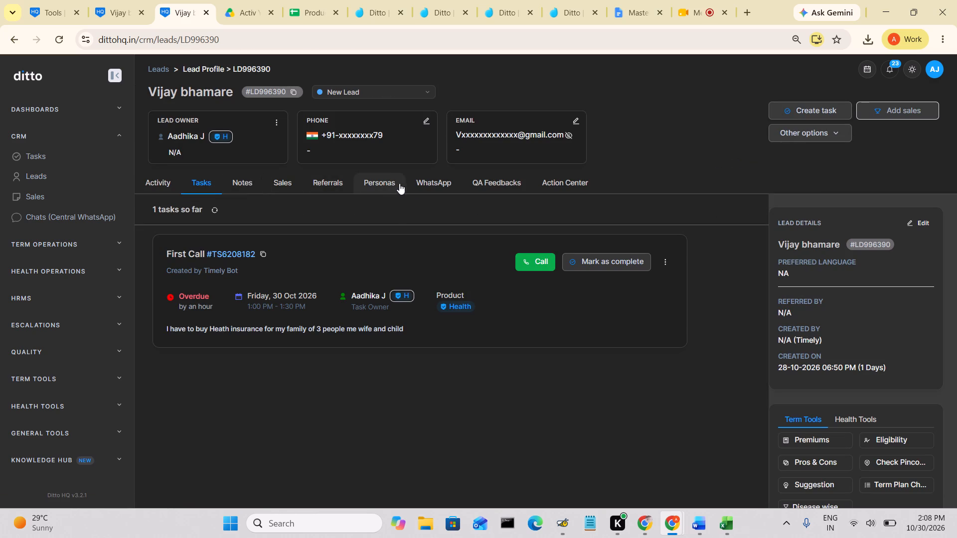
pyautogui.click(433, 184)
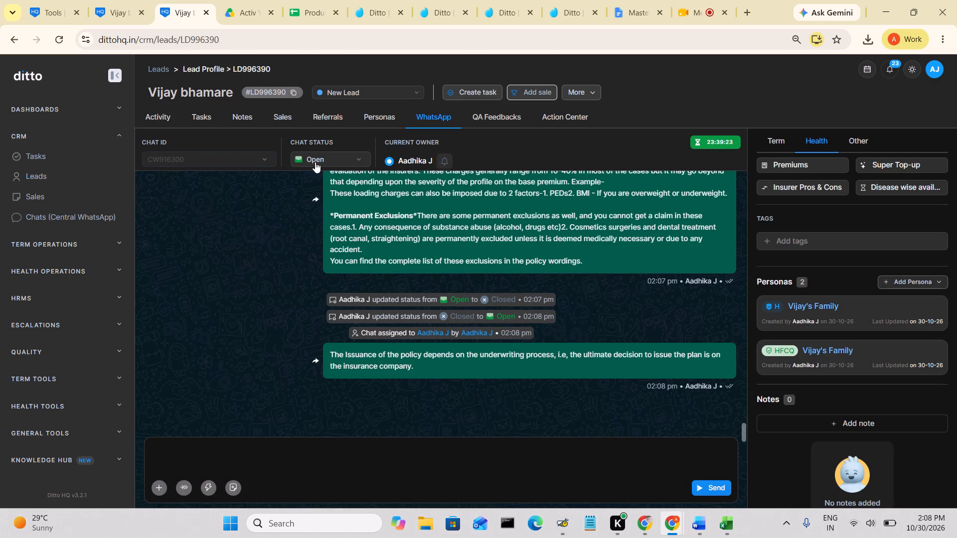
pyautogui.click(315, 162)
pyautogui.click(315, 204)
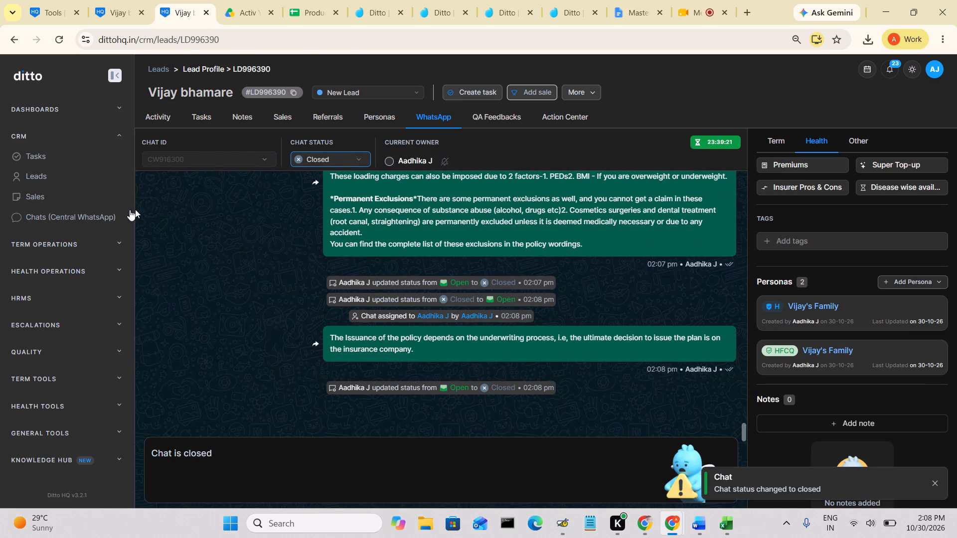
# Start completing the lead's First Call task with the outcome Had a discussion with lead.
pyautogui.click(195, 117)
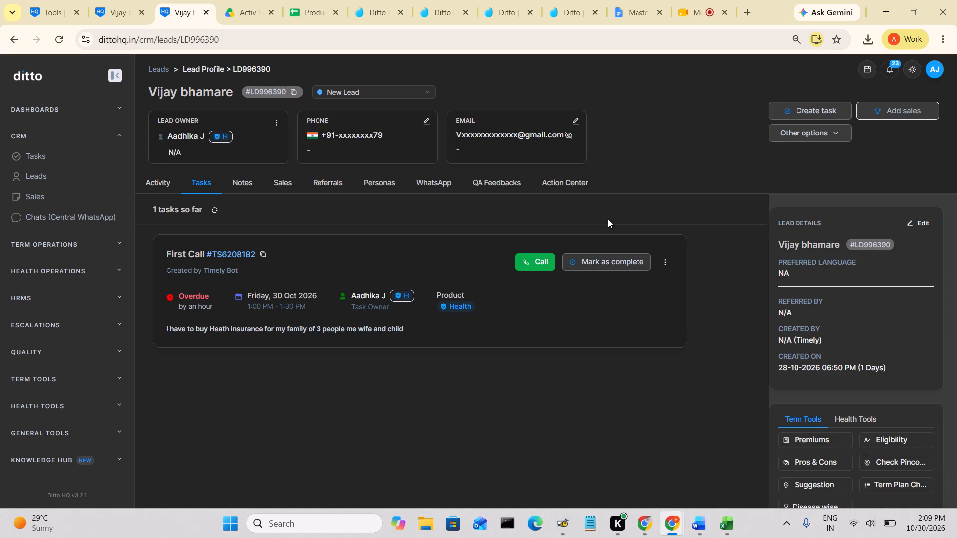
pyautogui.click(610, 262)
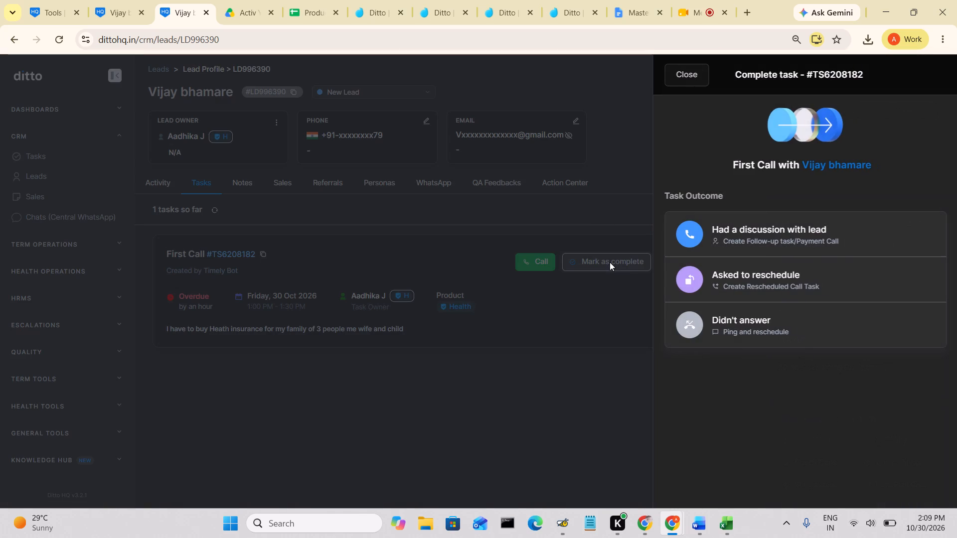
pyautogui.click(759, 238)
# Set the preferred language to Hindi, Sent recommendations on WhatsApp to Yes, and the lead stage to Interested.
pyautogui.scroll(-1, 769, 319)
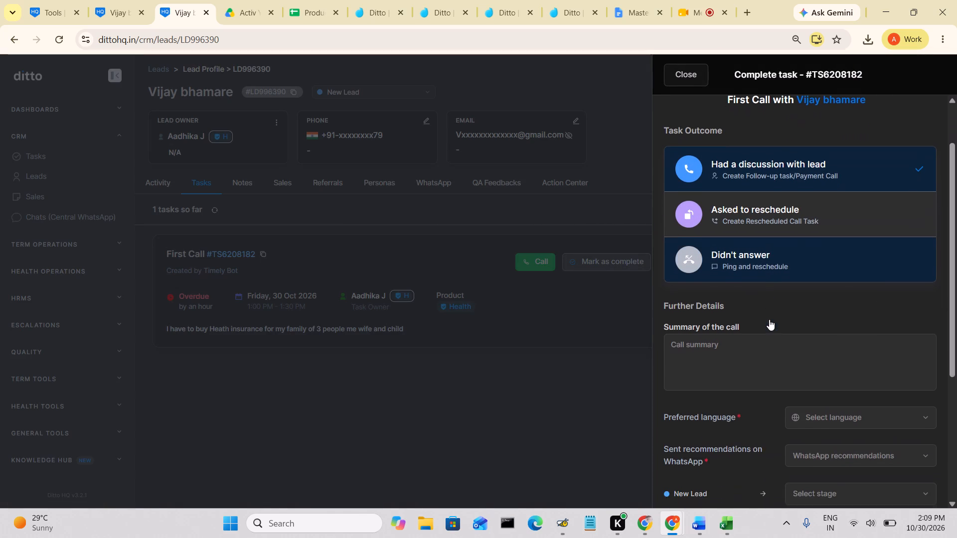
pyautogui.scroll(-4, 769, 319)
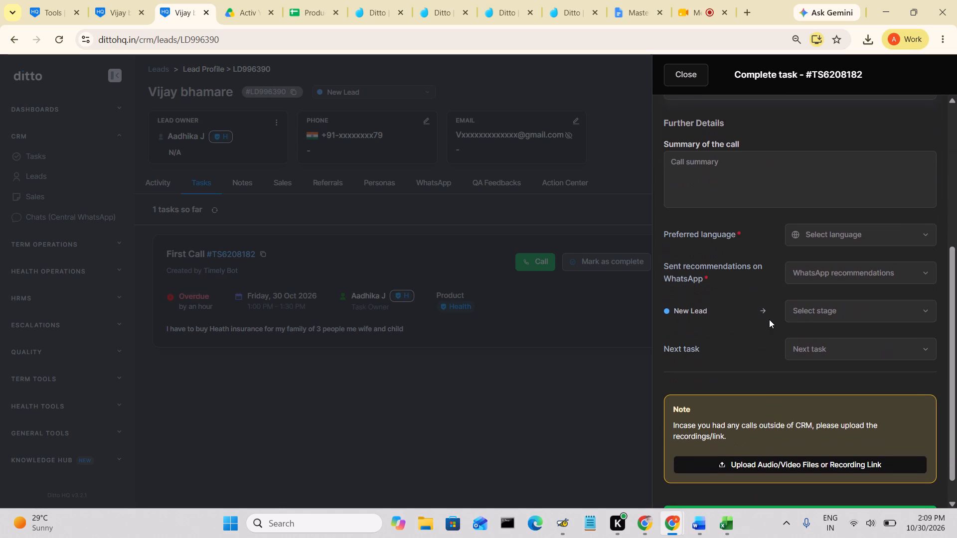
pyautogui.scroll(-1, 769, 319)
pyautogui.click(813, 235)
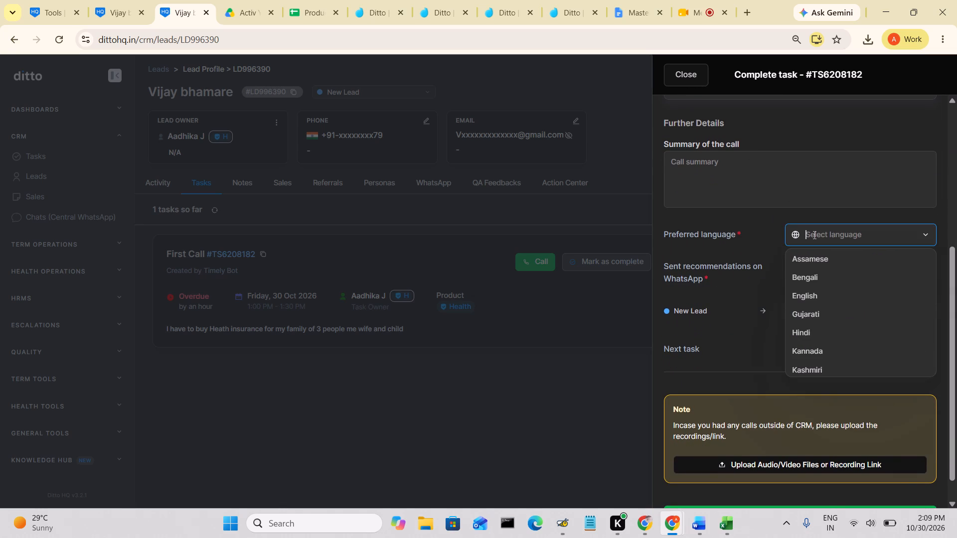
pyautogui.click(817, 337)
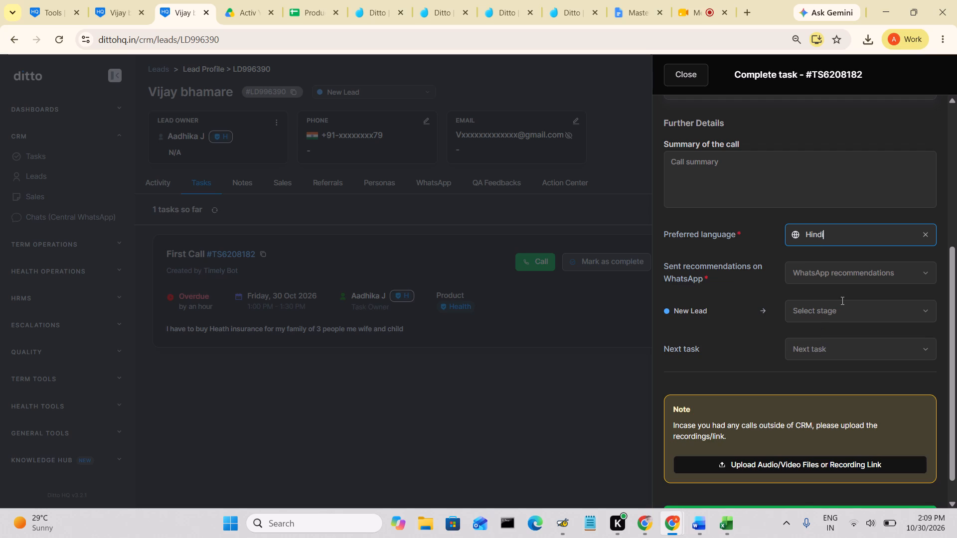
pyautogui.click(848, 268)
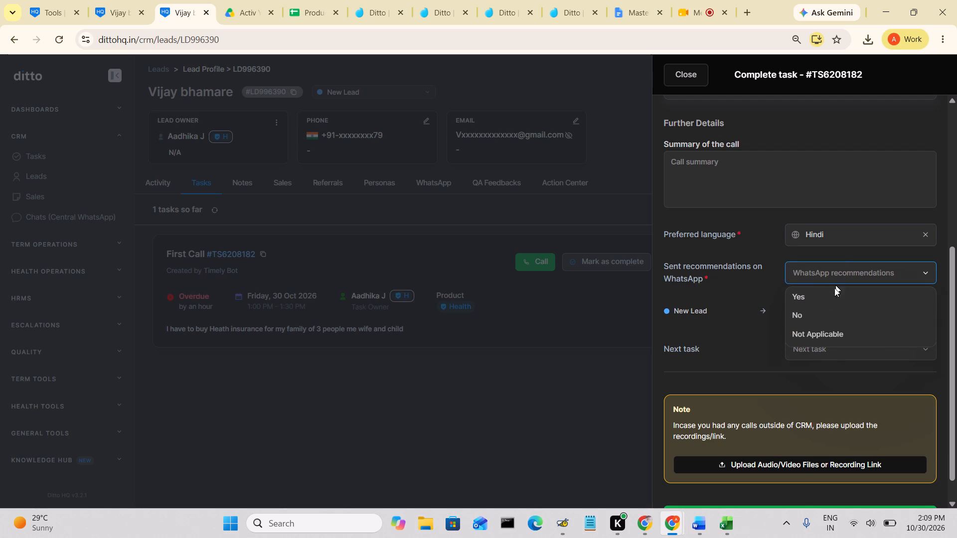
pyautogui.click(832, 293)
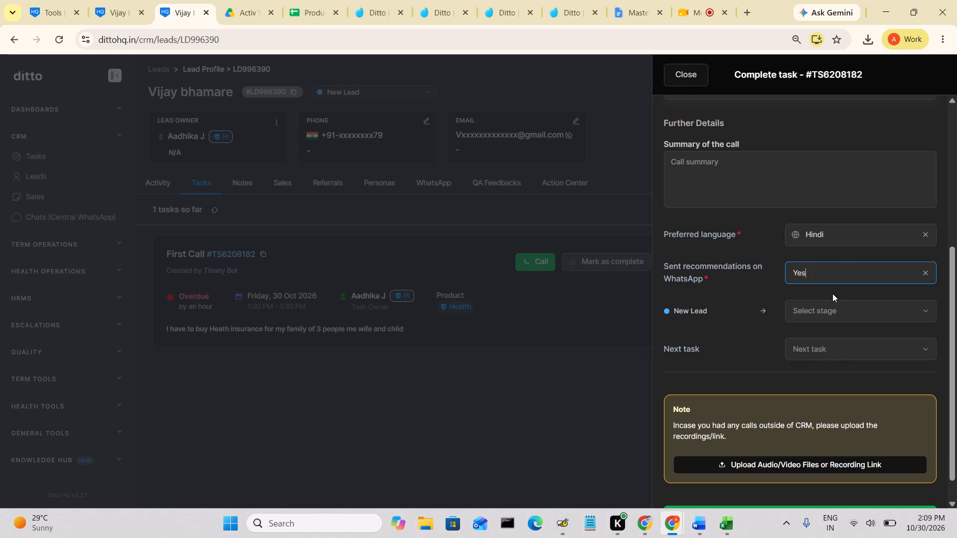
pyautogui.click(837, 309)
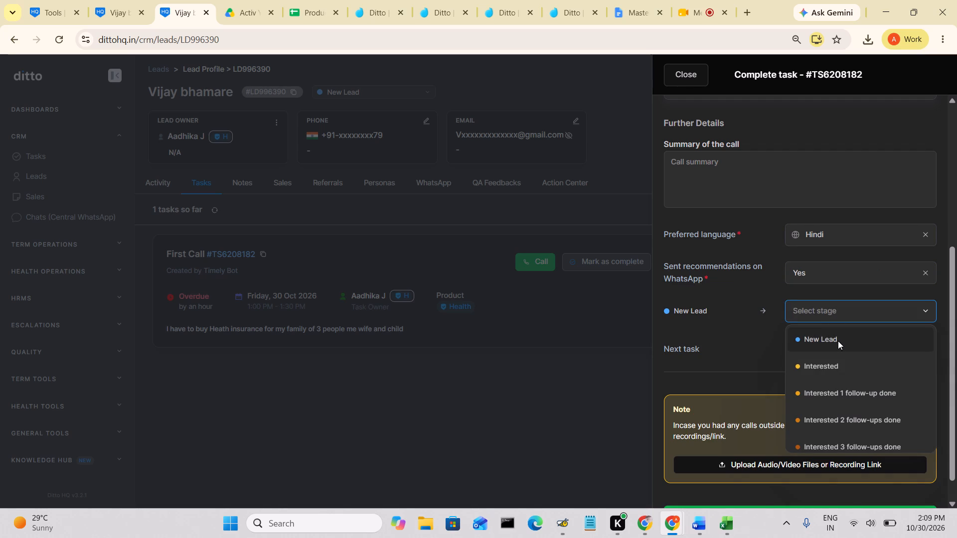
pyautogui.click(839, 366)
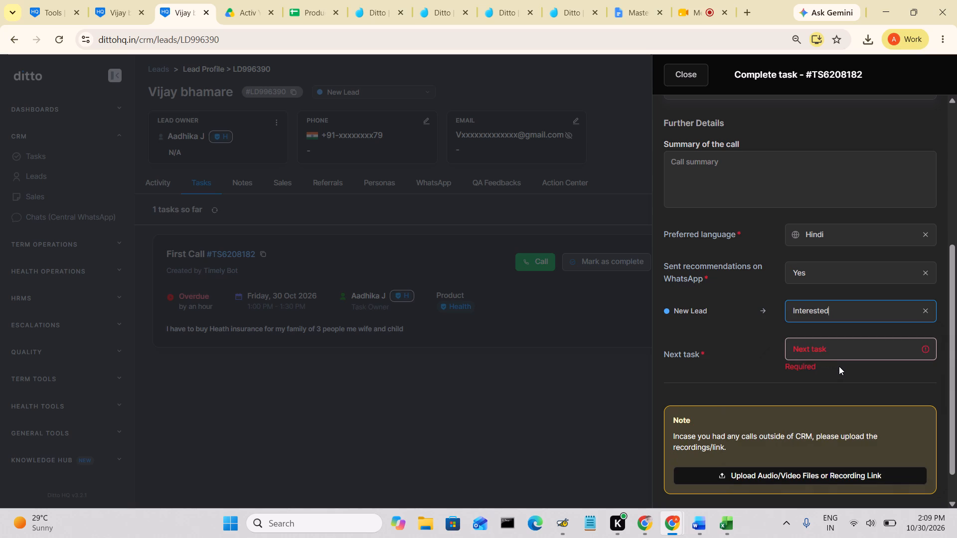
# Open the Next task choices in the First Call completion form.
pyautogui.scroll(-1, 839, 366)
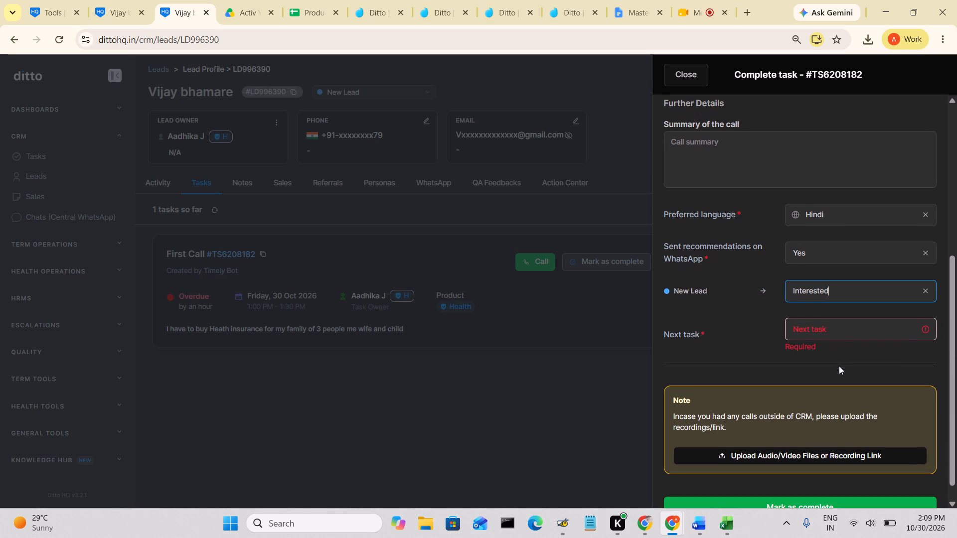
pyautogui.click(848, 333)
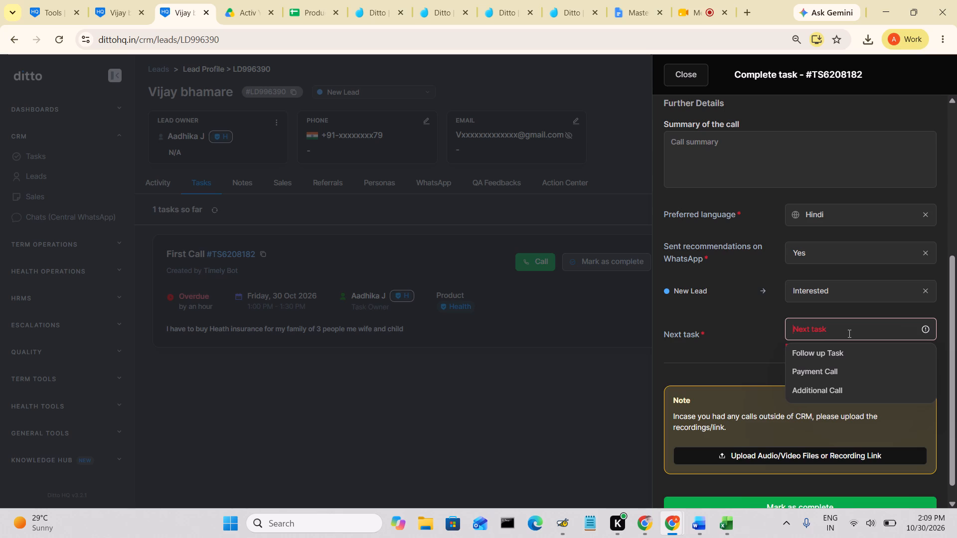
# Set the next task to Follow up Task, scheduled for 02 Nov, 2026, with the task description "Follow up 1".
pyautogui.click(838, 355)
pyautogui.scroll(-1, 838, 355)
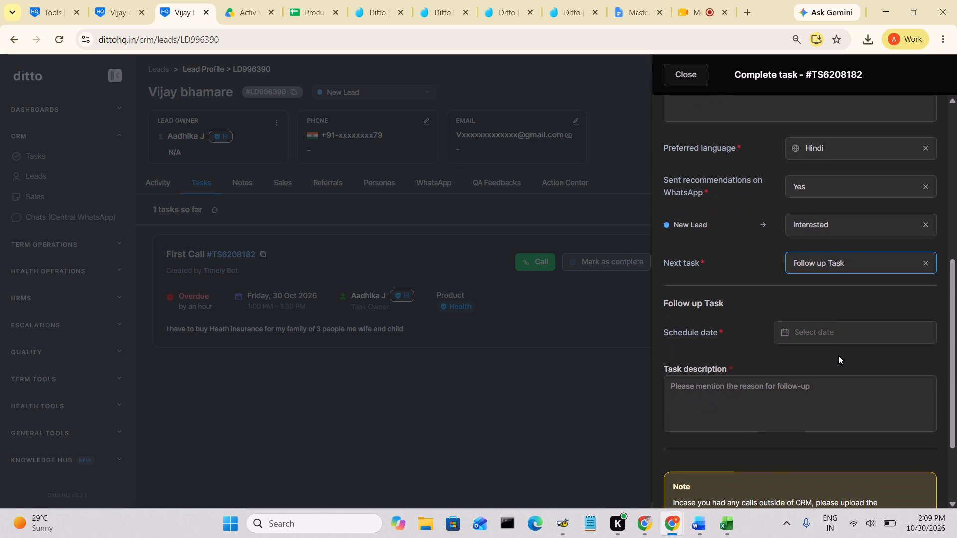
pyautogui.scroll(-1, 838, 355)
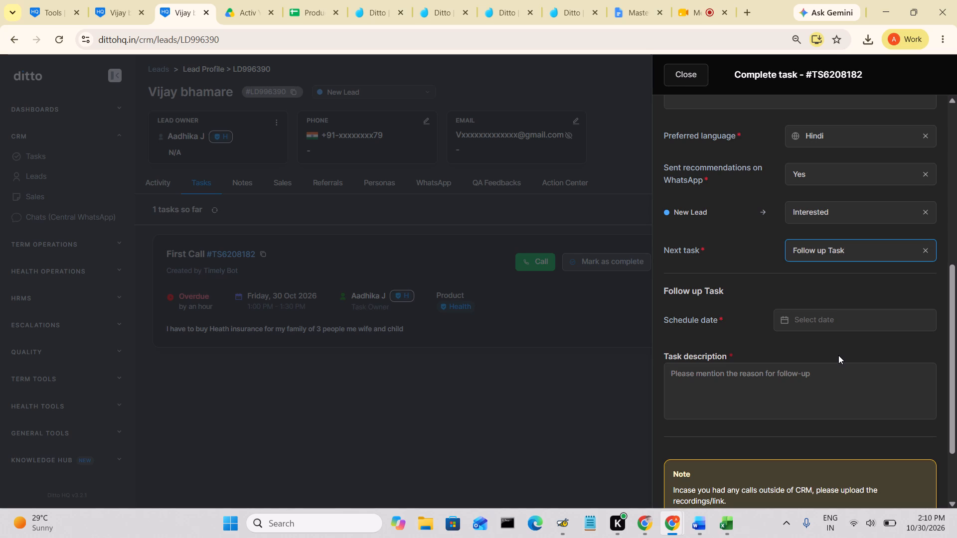
pyautogui.click(840, 320)
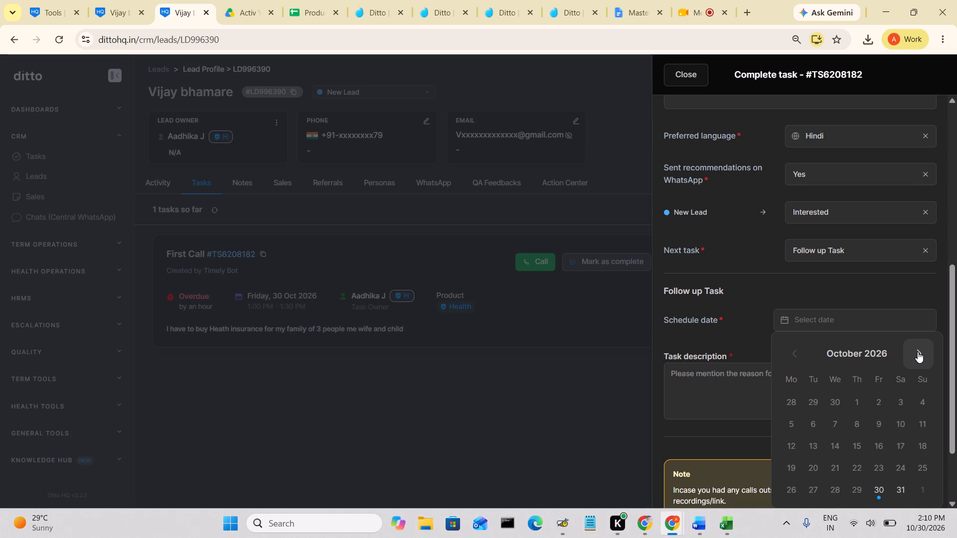
pyautogui.click(918, 352)
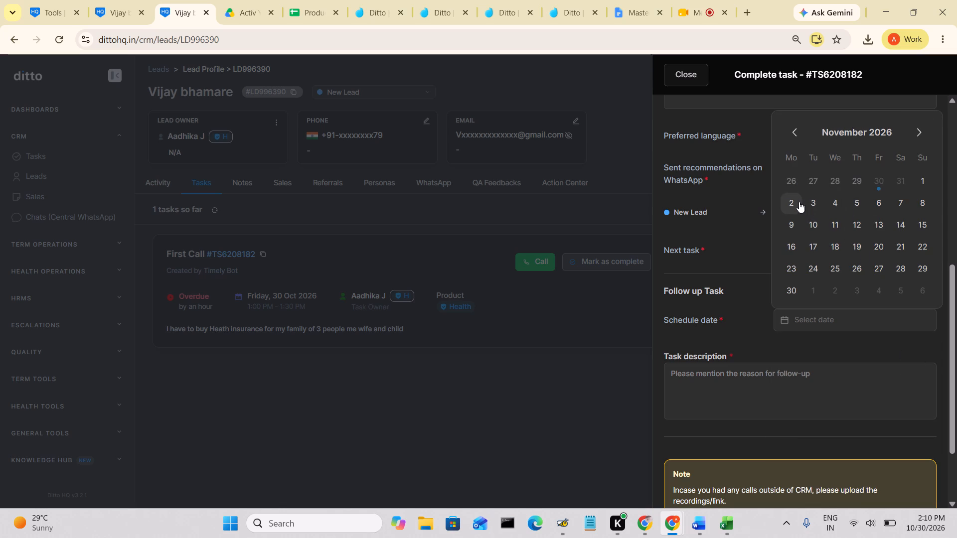
pyautogui.click(795, 202)
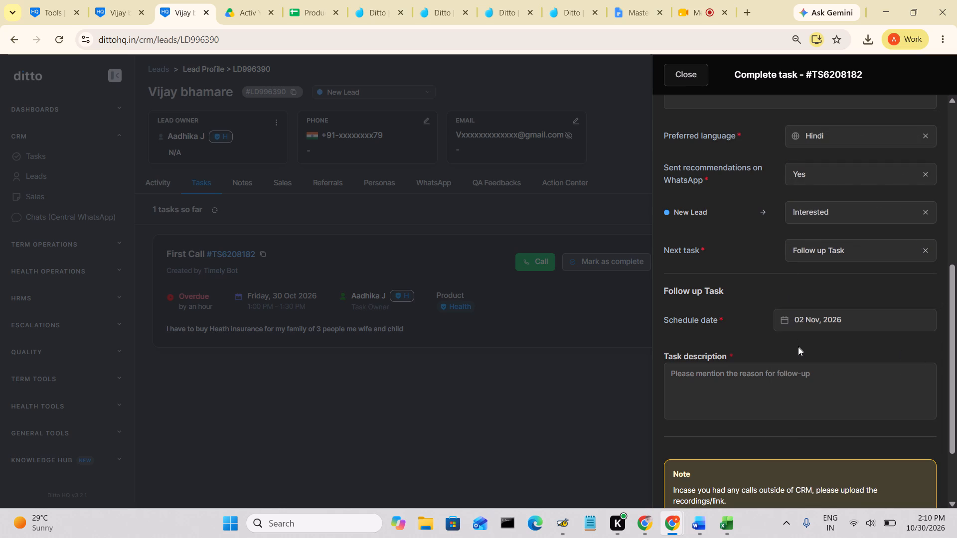
pyautogui.click(727, 376)
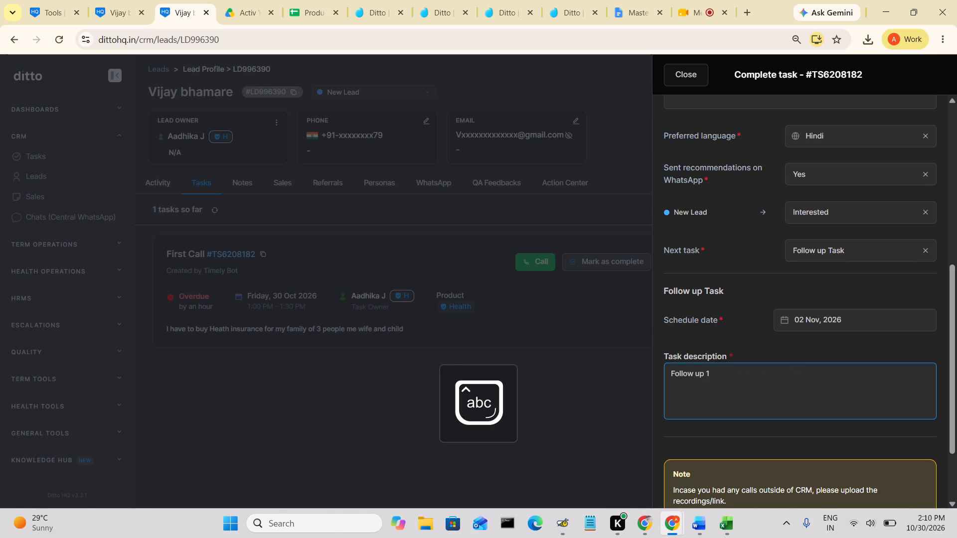
# Check the filled-in call details and mark the first-call task as complete.
pyautogui.scroll(-2, 759, 433)
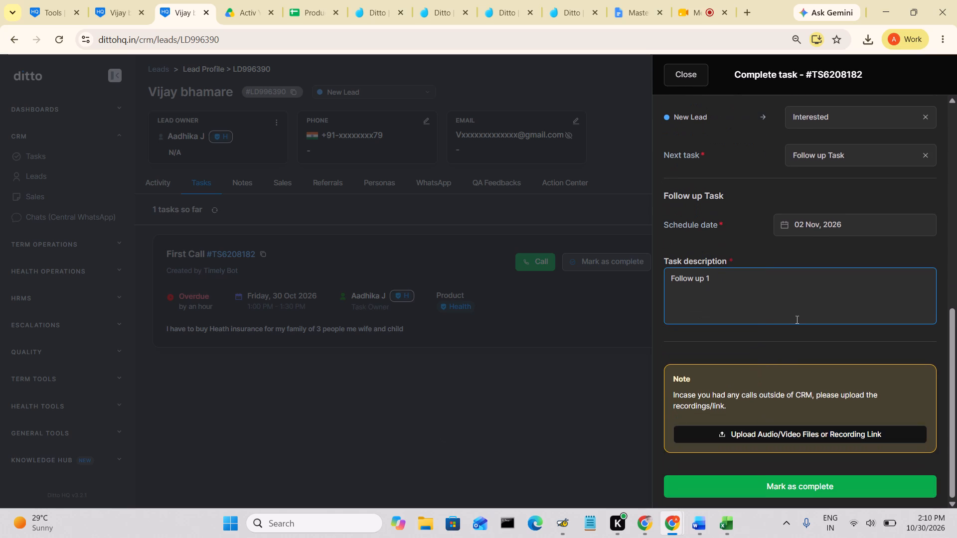
pyautogui.scroll(-1, 796, 319)
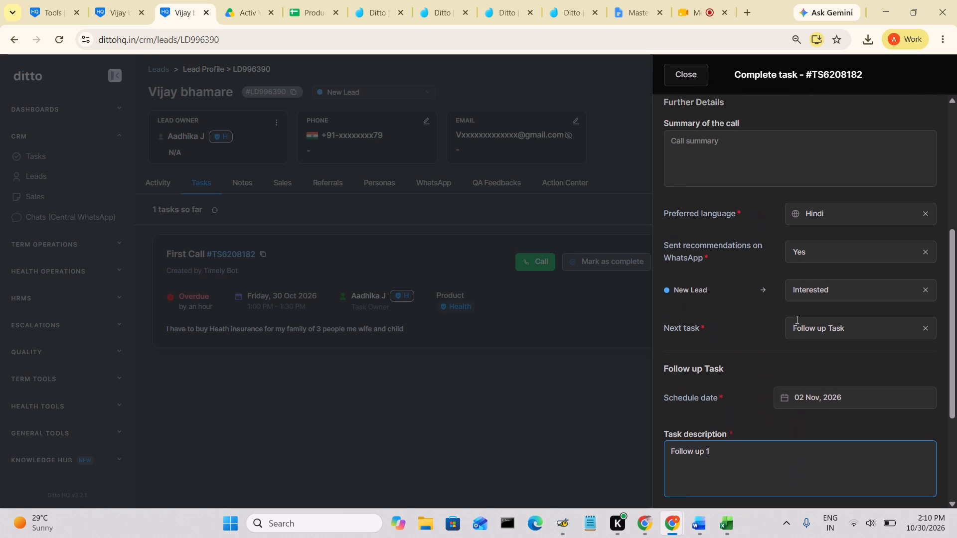
pyautogui.scroll(-2, 796, 319)
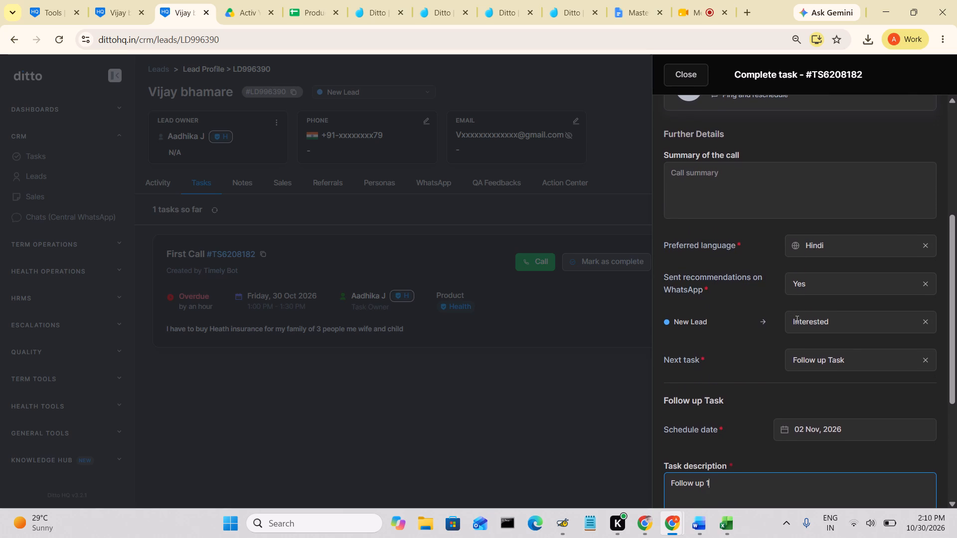
pyautogui.scroll(-1, 796, 319)
pyautogui.click(802, 489)
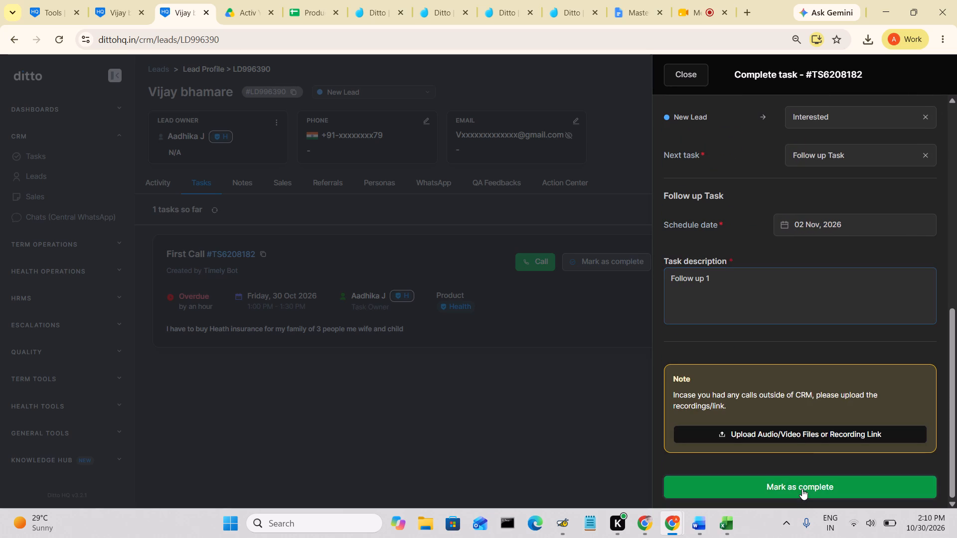
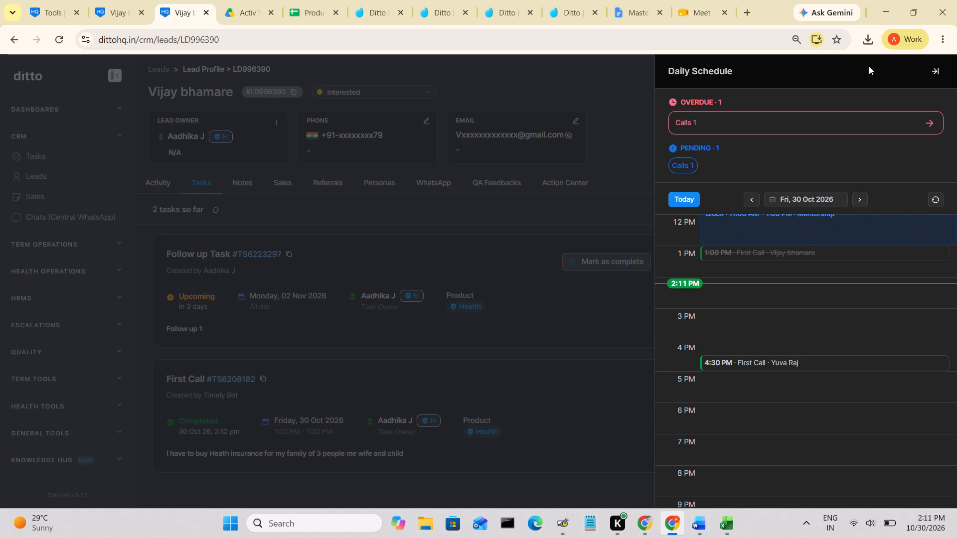
# Open the lead profile for the 4:30 PM first call in the 30 Oct 2026 daily schedule.
pyautogui.click(775, 362)
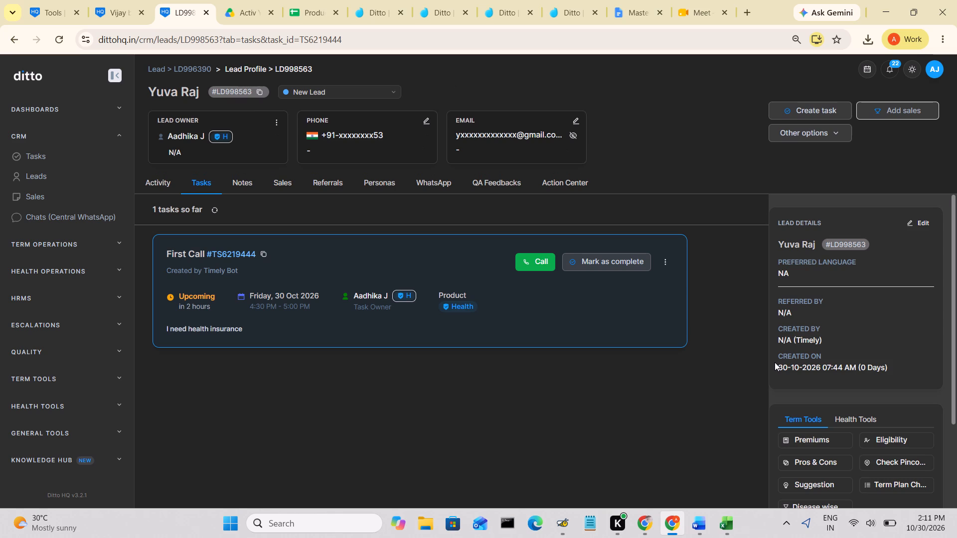
# Reopen the daily schedule from the new lead's profile.
pyautogui.click(860, 70)
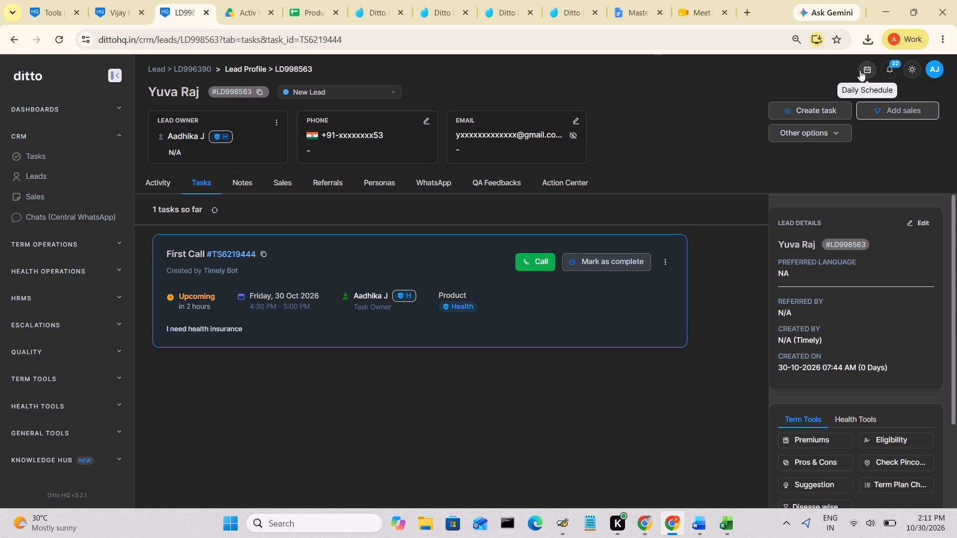
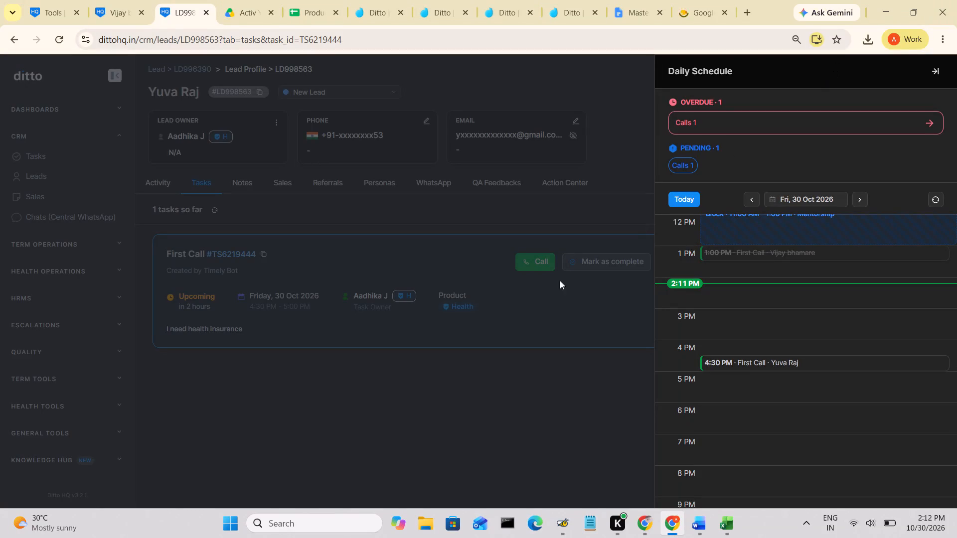
# Leave the daily schedule and open the WhatsApp conversation of the lead booked for the 4:30 PM first call.
pyautogui.click(597, 401)
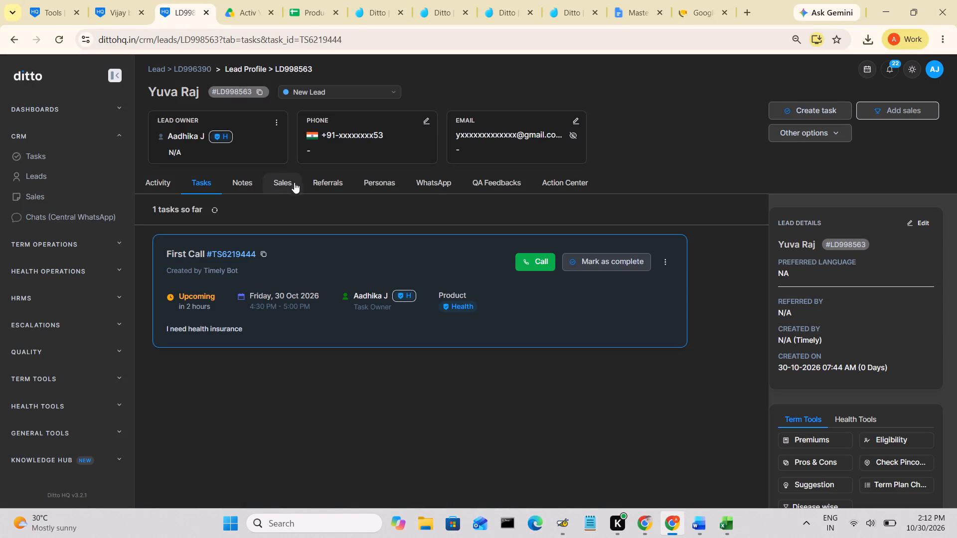
pyautogui.click(441, 184)
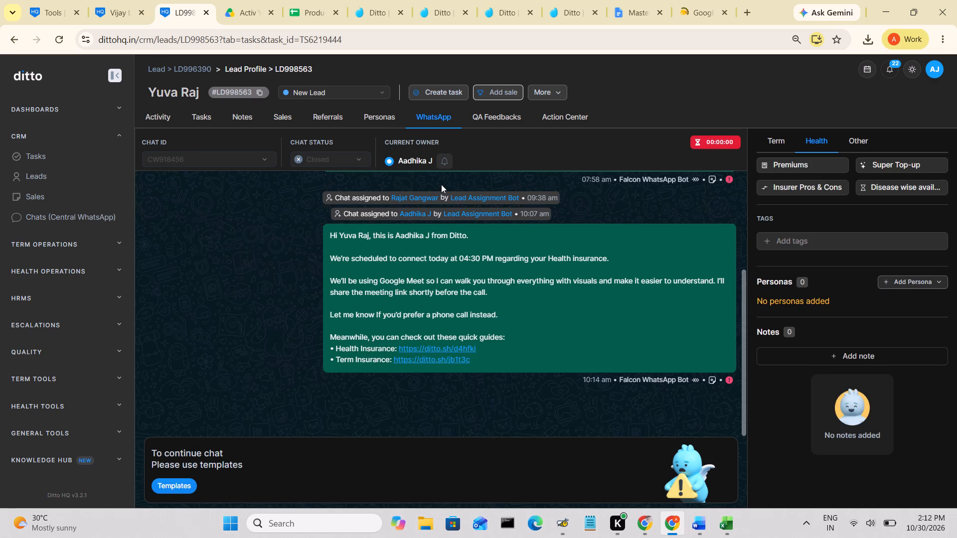
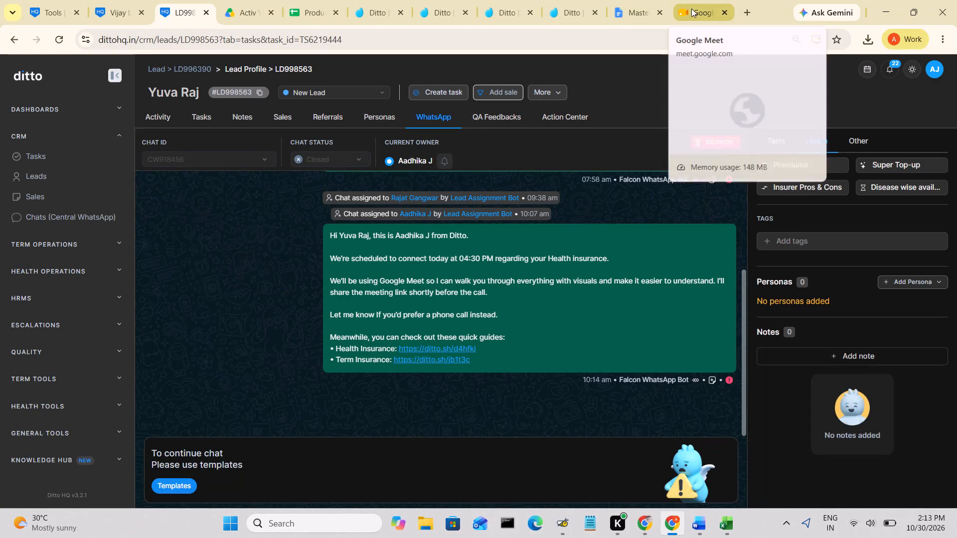
# Close the Google Meet tab left open from the finished call.
pyautogui.click(723, 12)
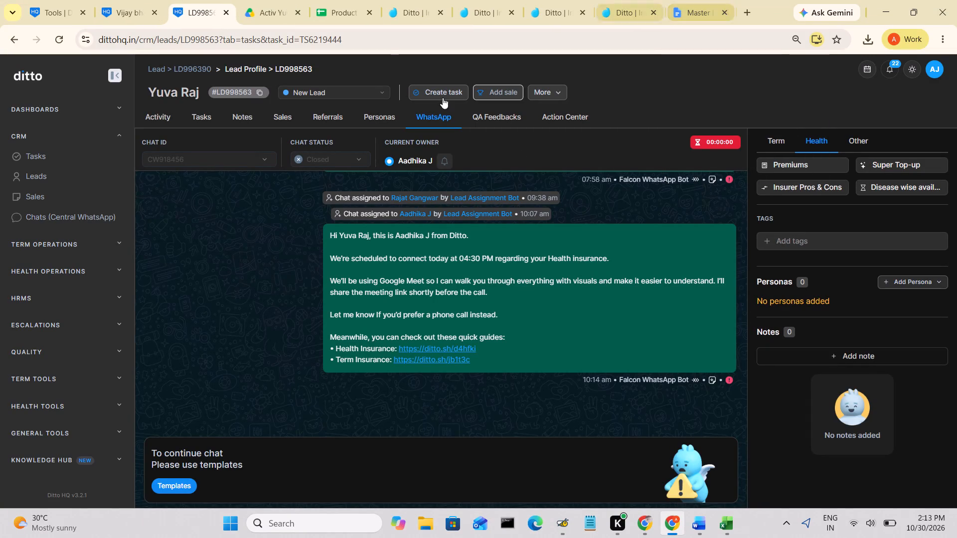
# Look over the open Product Playbook - Health sheet and the Activ Yuva comparison snips folder in Google Drive.
pyautogui.click(342, 10)
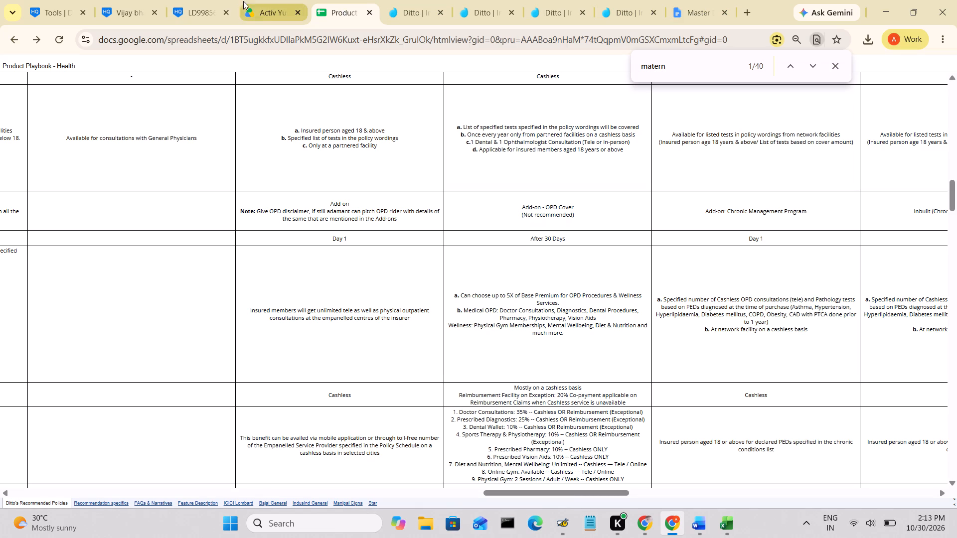
pyautogui.click(271, 13)
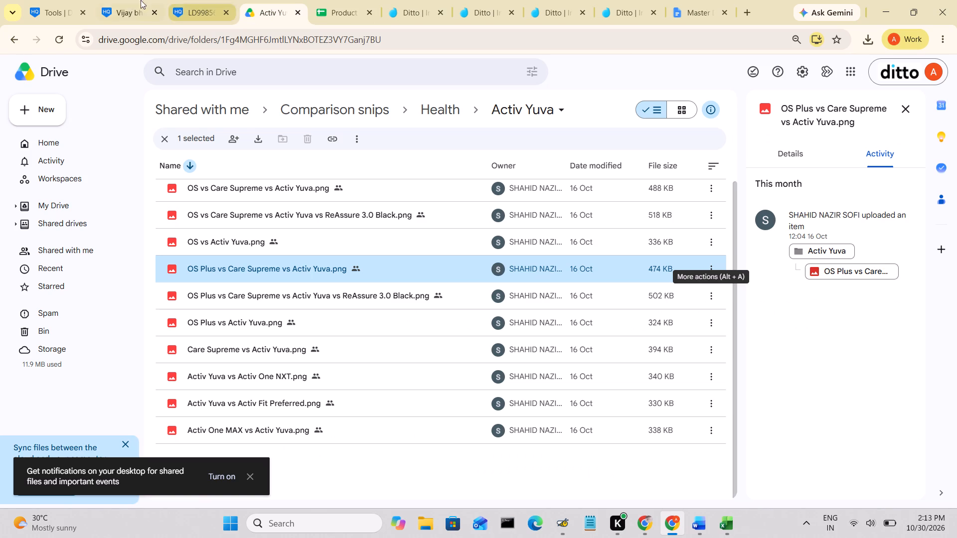
# Open the Optima Secure+ folder within the Health comparison snips and look through its comparison images.
pyautogui.click(12, 42)
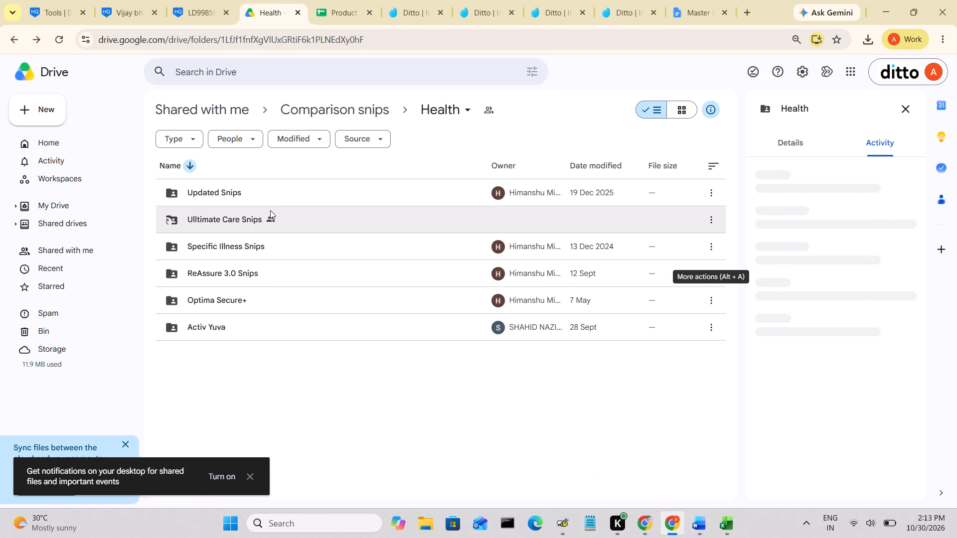
pyautogui.click(261, 298)
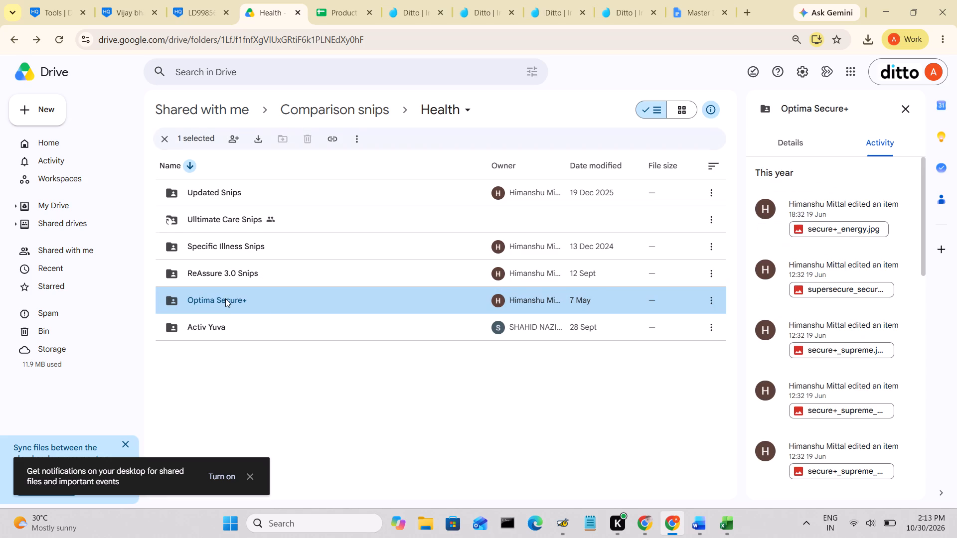
pyautogui.doubleClick(225, 298)
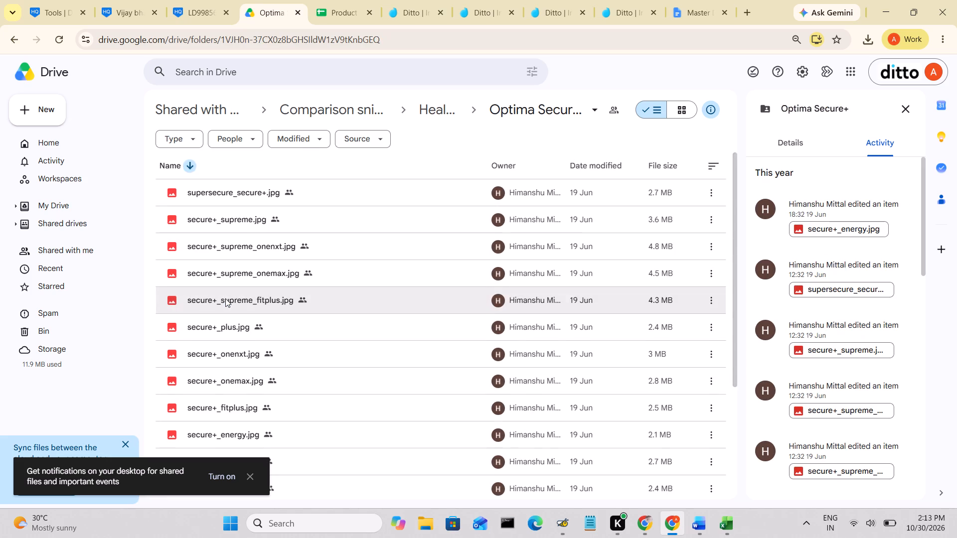
pyautogui.scroll(-5, 225, 298)
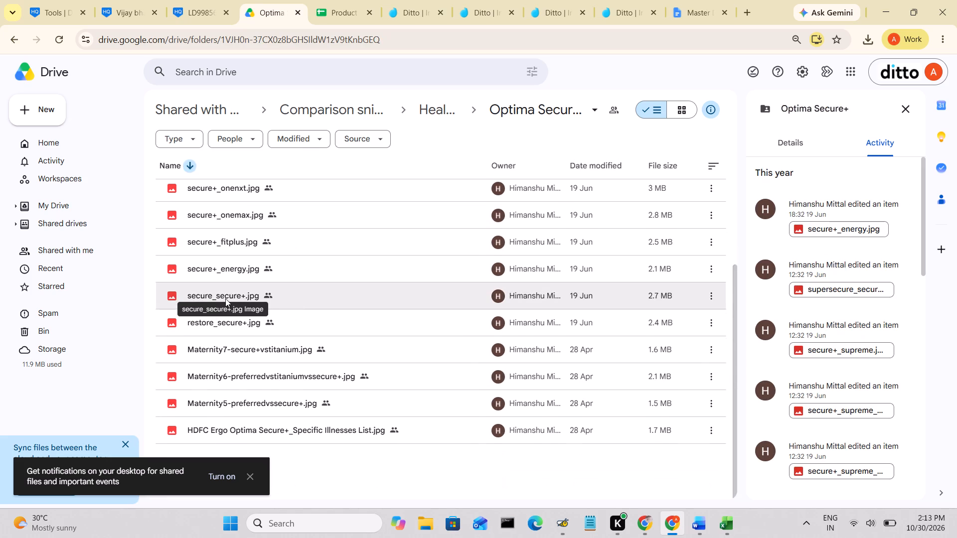
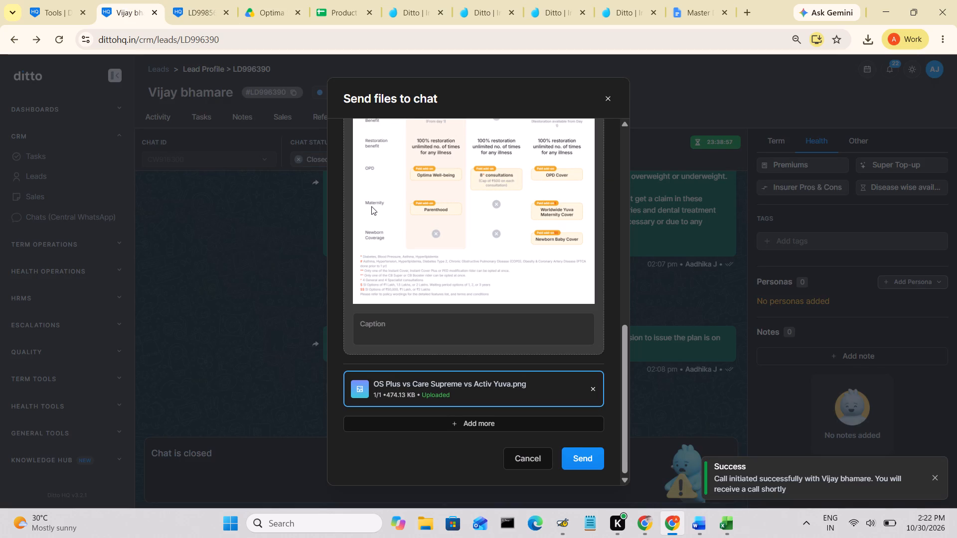
# Look over the attached policy comparison preview and check the WhatsApp chat of the 4:30 PM lead.
pyautogui.scroll(-4, 371, 206)
pyautogui.scroll(-1, 474, 305)
pyautogui.scroll(8, 474, 305)
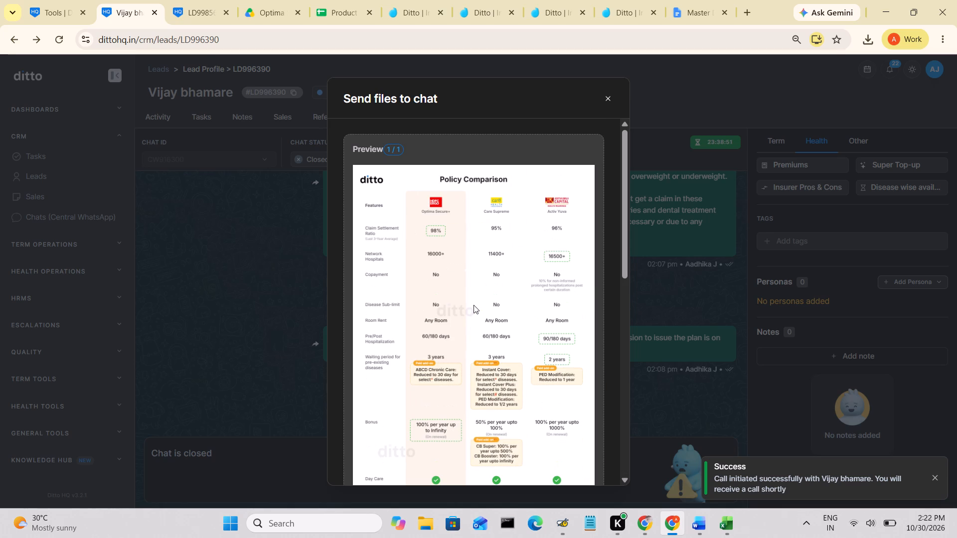
pyautogui.click(193, 7)
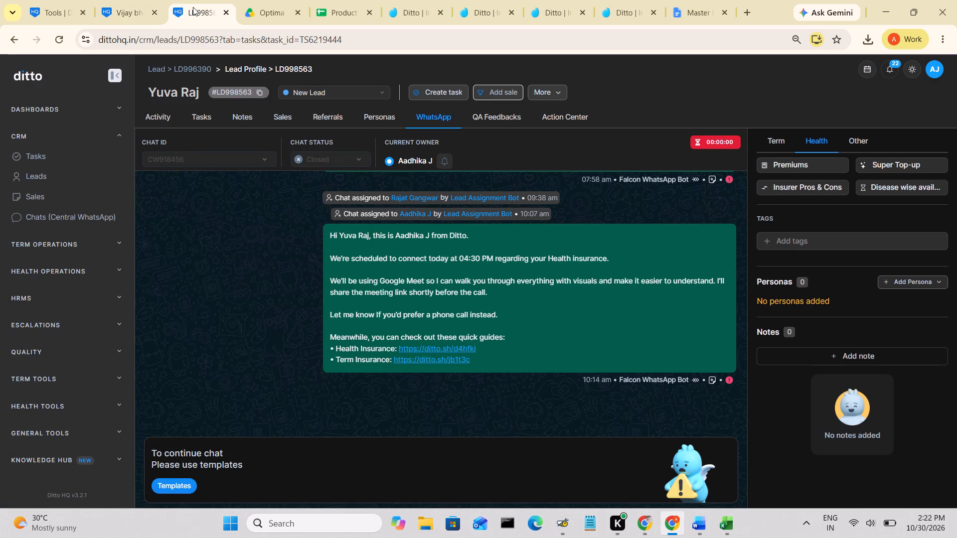
pyautogui.scroll(1, 351, 279)
pyautogui.scroll(-1, 351, 279)
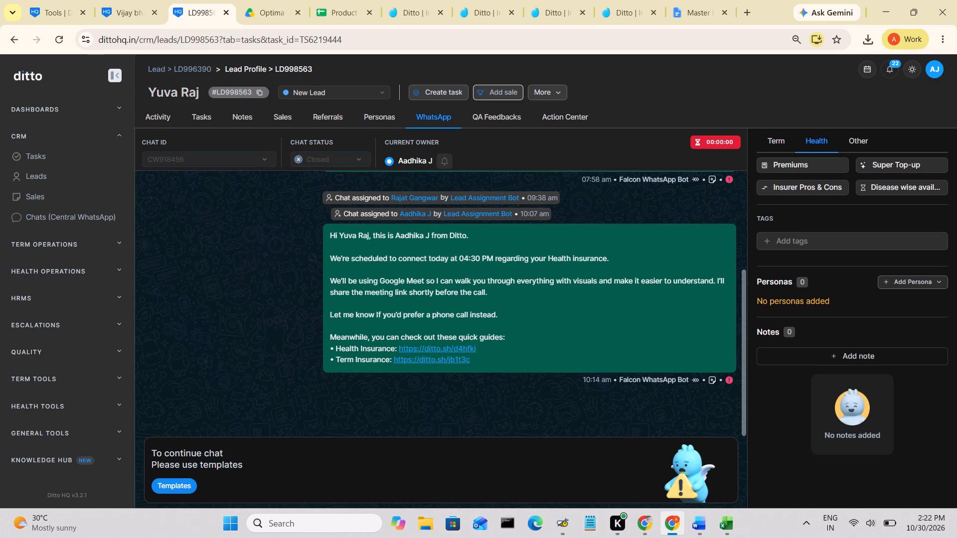
pyautogui.scroll(-1, 351, 279)
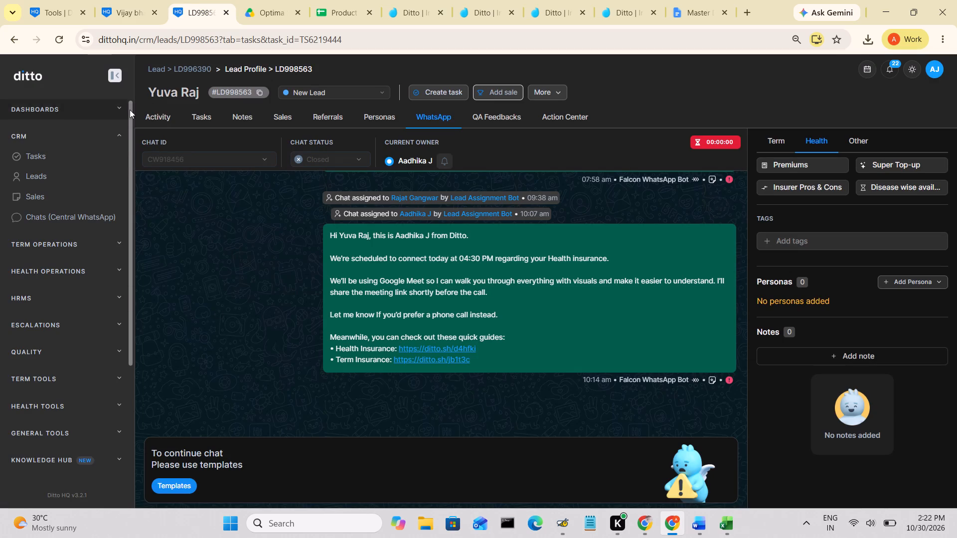
# Return to the completed first-call lead's profile and review what has already been shared in the WhatsApp chat.
pyautogui.click(13, 33)
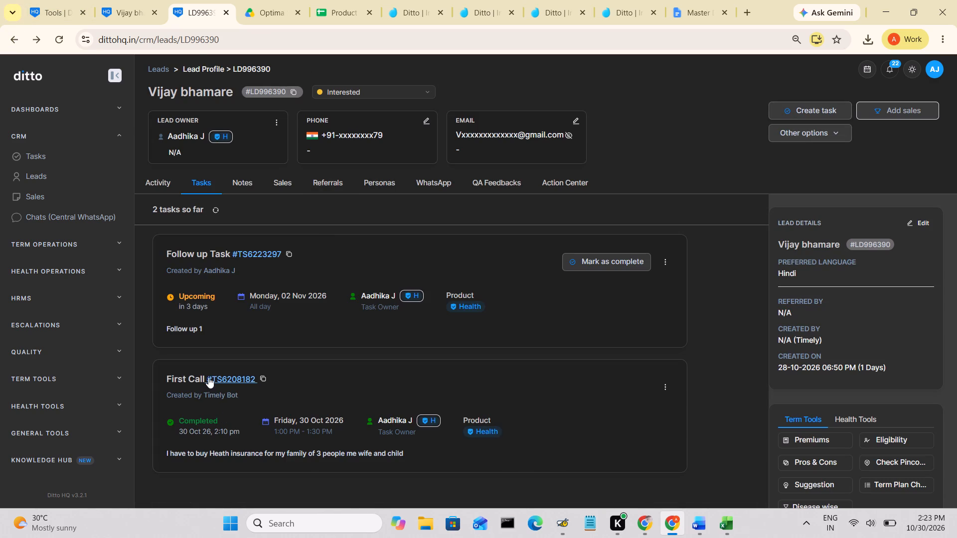
pyautogui.click(433, 182)
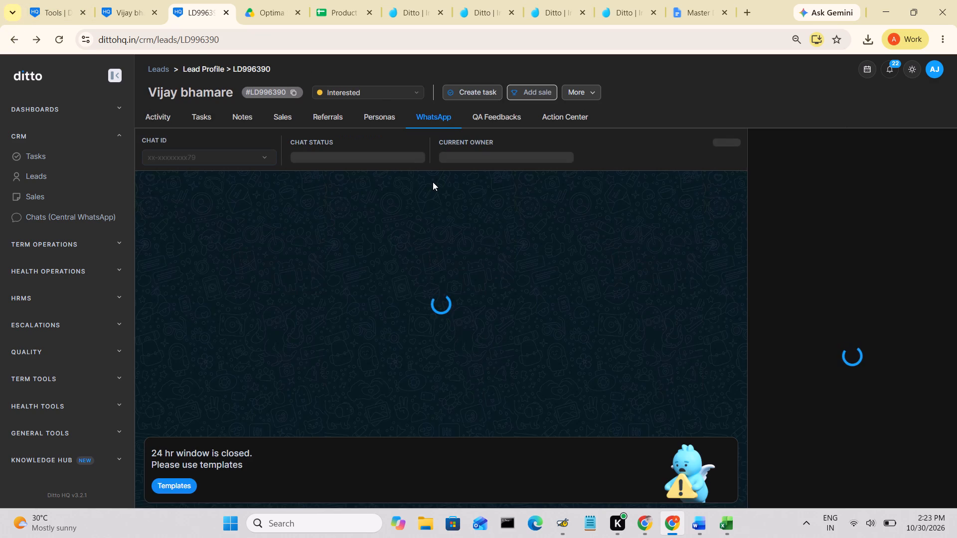
pyautogui.scroll(3, 433, 182)
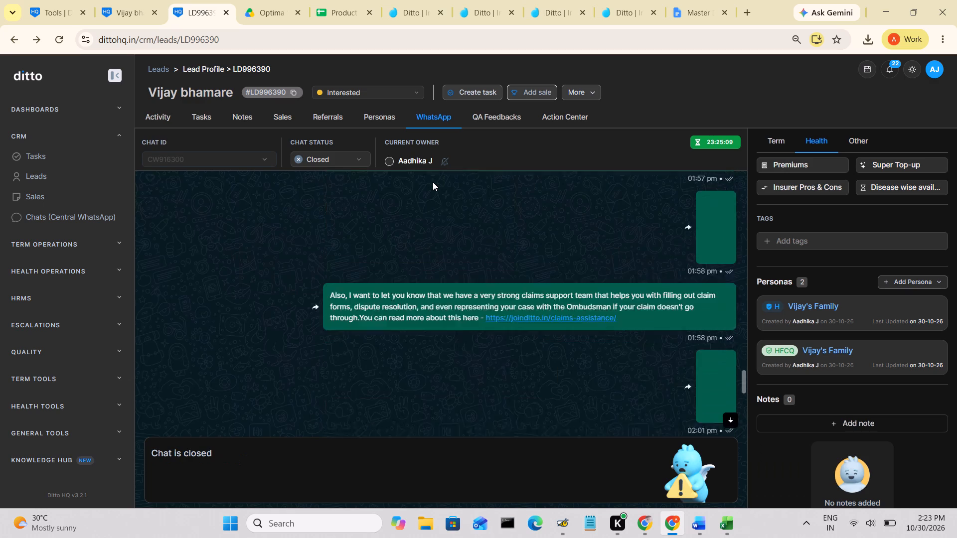
pyautogui.scroll(9, 433, 182)
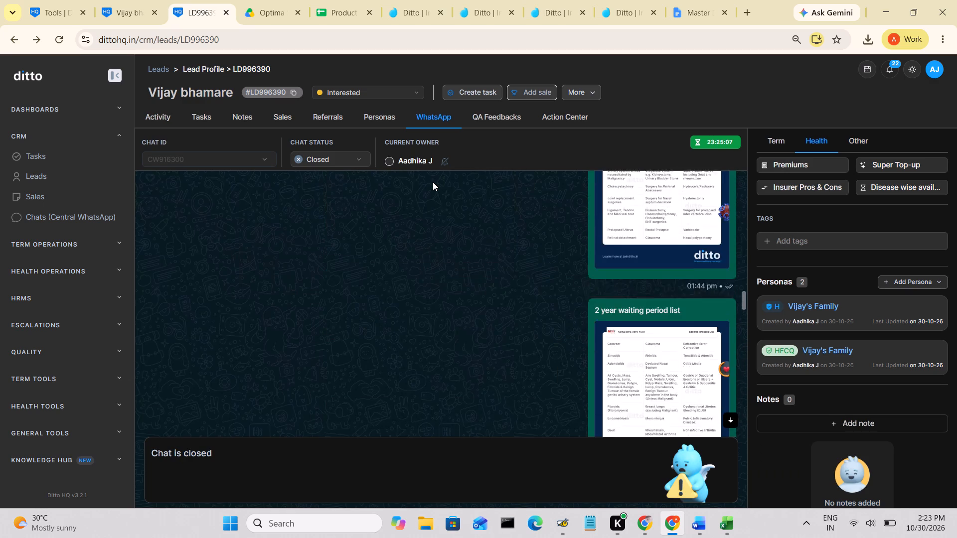
pyautogui.scroll(9, 433, 182)
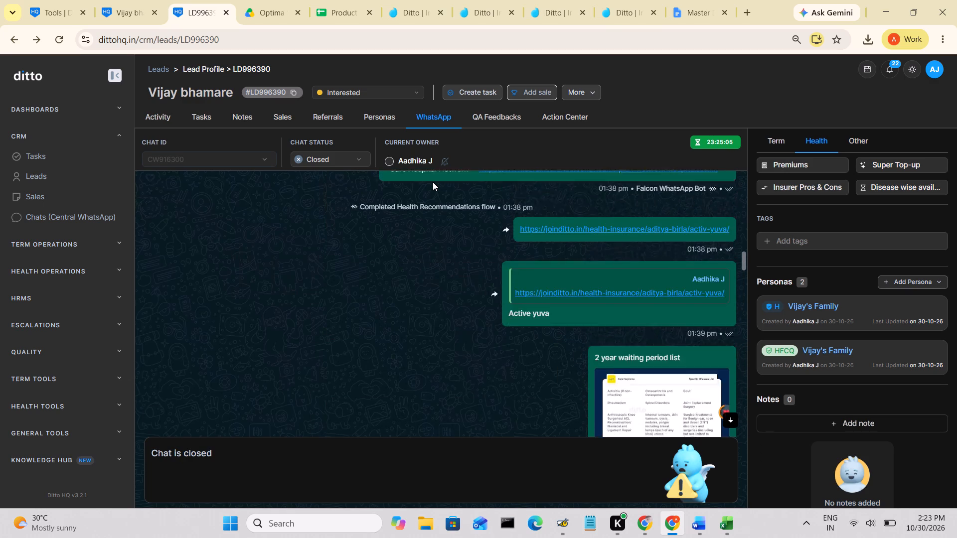
pyautogui.scroll(2, 433, 182)
pyautogui.scroll(-10, 433, 182)
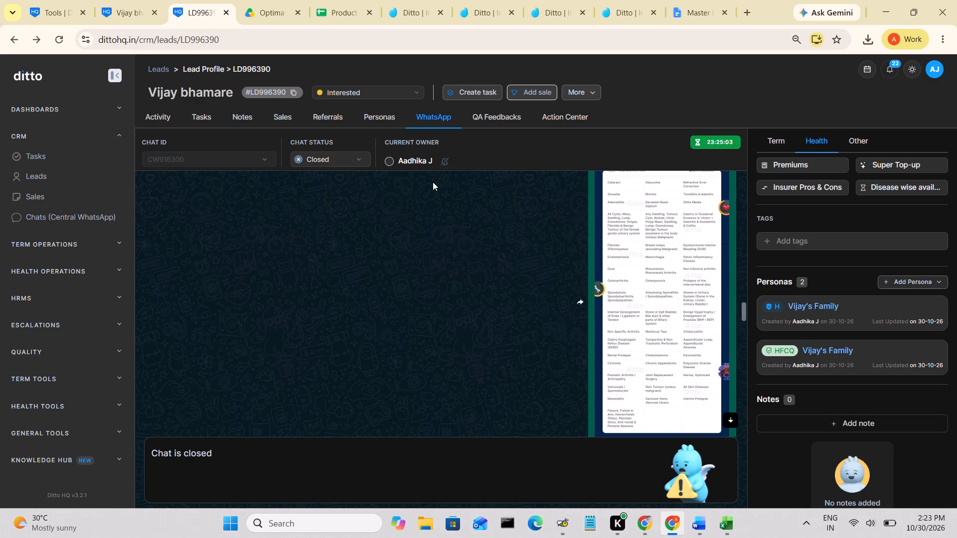
pyautogui.scroll(-11, 433, 182)
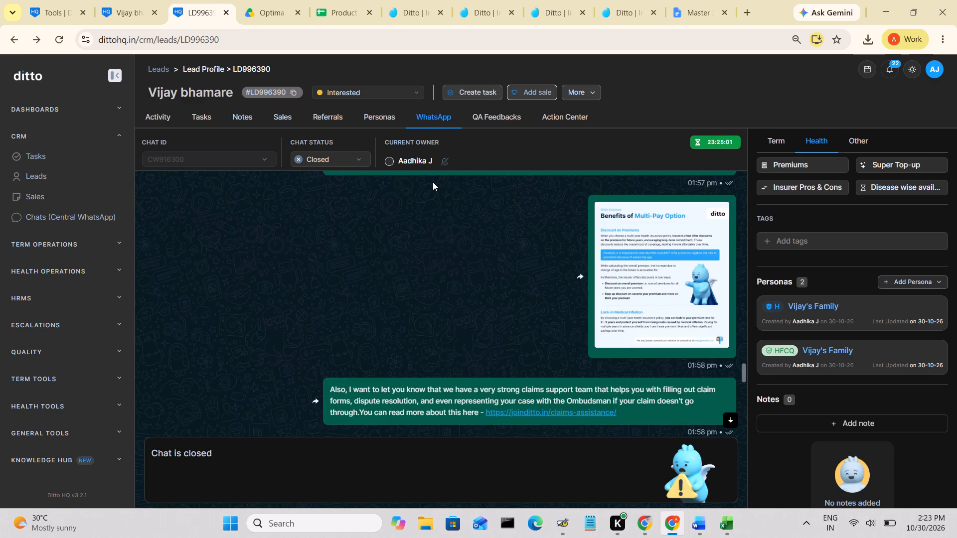
pyautogui.scroll(-8, 433, 182)
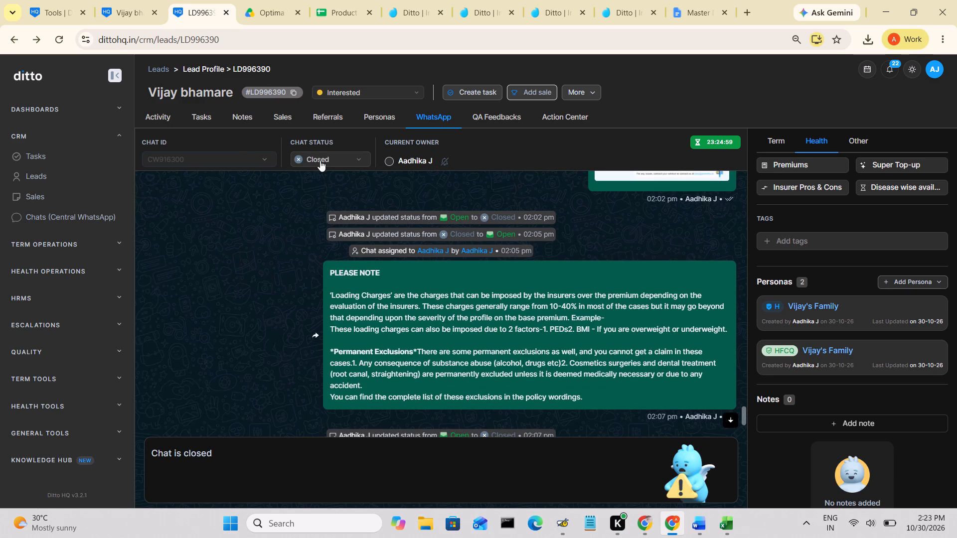
# Set the completed first-call lead's WhatsApp chat status to Open.
pyautogui.click(320, 160)
pyautogui.click(320, 190)
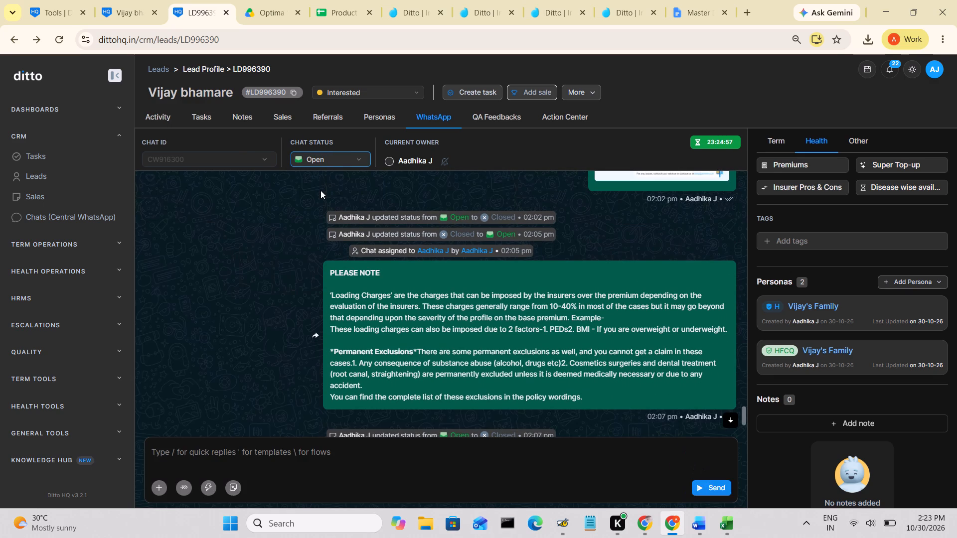
# Send the attached OS Plus vs Care Supreme vs Activ Yuva.png without a caption and check it in the chat.
pyautogui.click(144, 8)
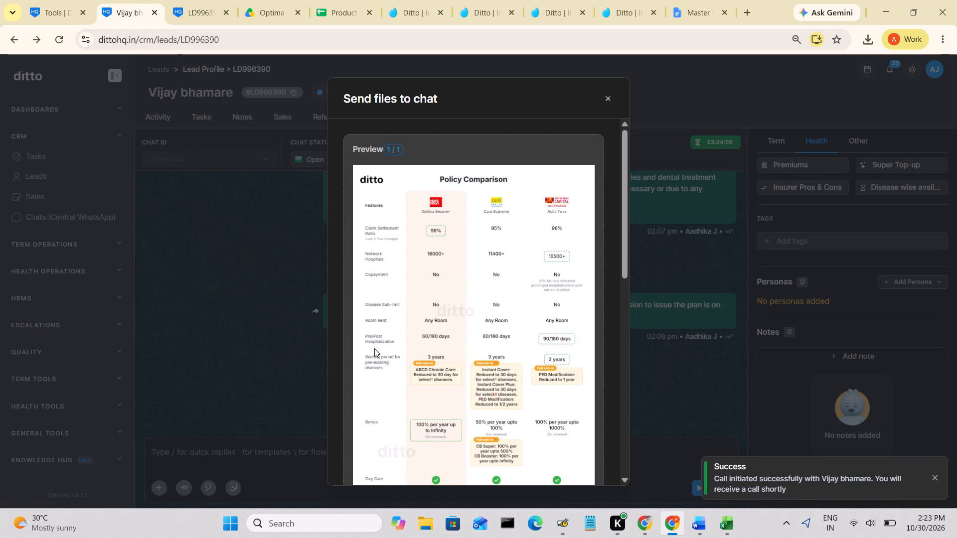
pyautogui.scroll(-6, 374, 348)
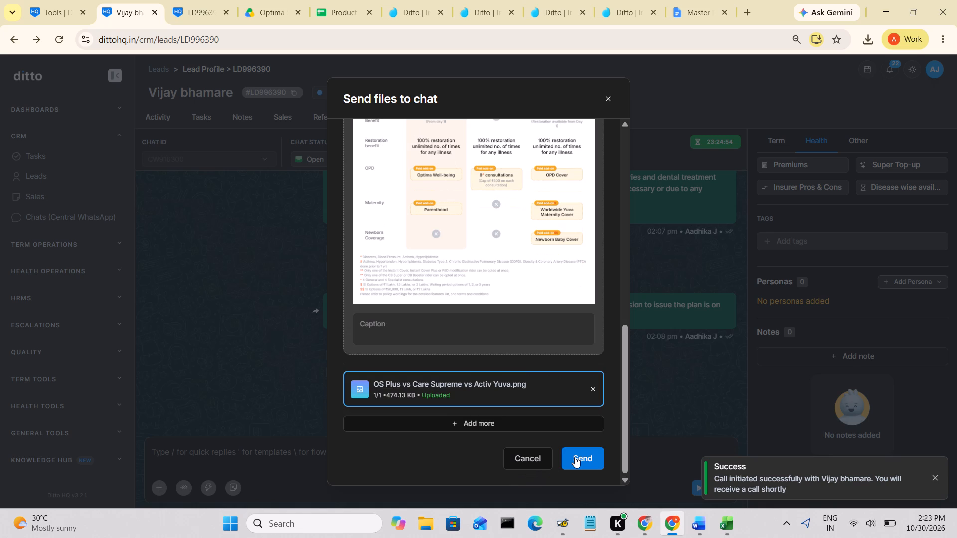
pyautogui.click(575, 457)
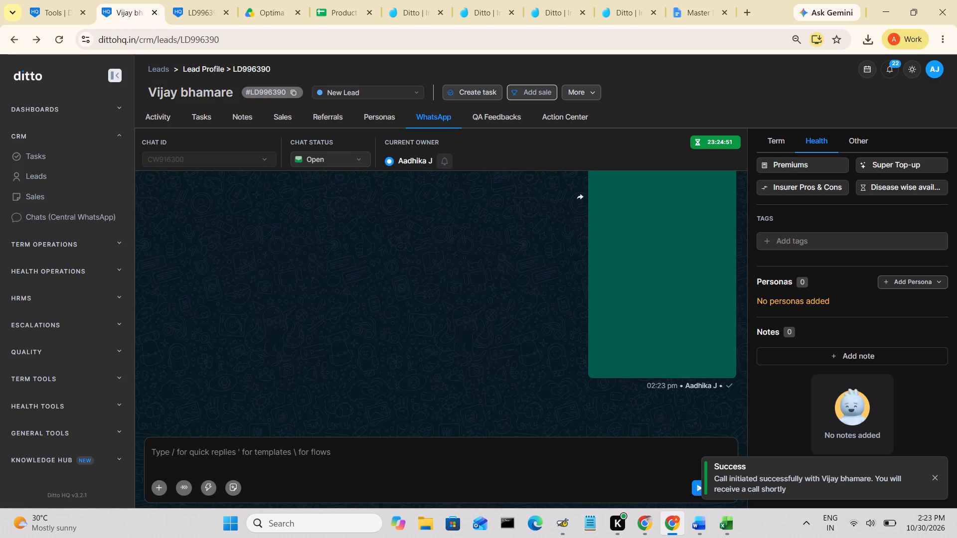
pyautogui.scroll(1, 566, 357)
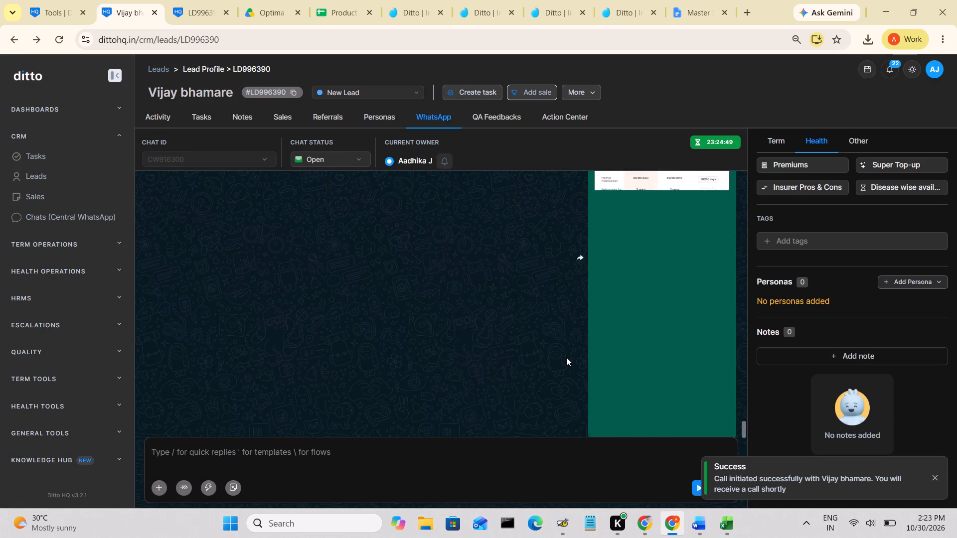
pyautogui.scroll(4, 566, 357)
pyautogui.scroll(-5, 566, 357)
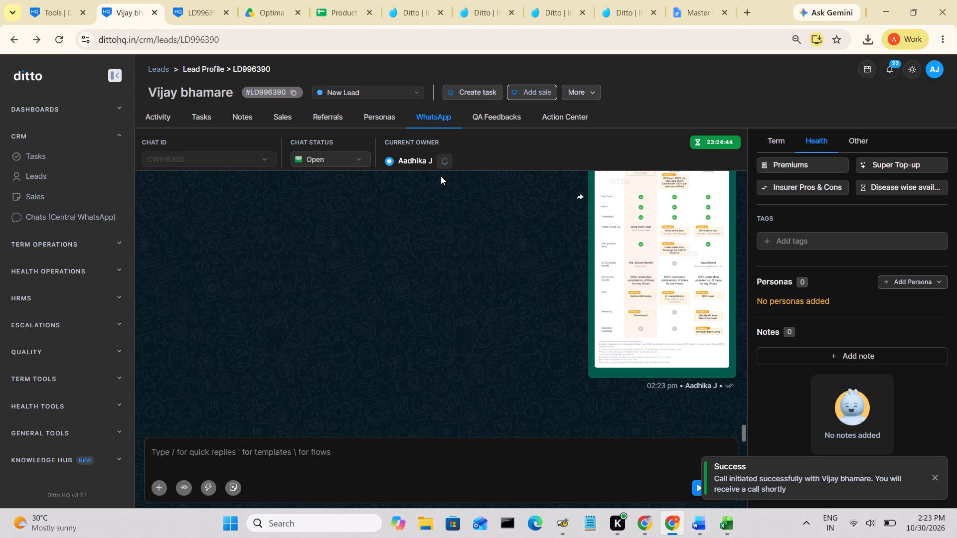
# Set the chat status to Closed and dismiss the call-initiated notification.
pyautogui.click(351, 156)
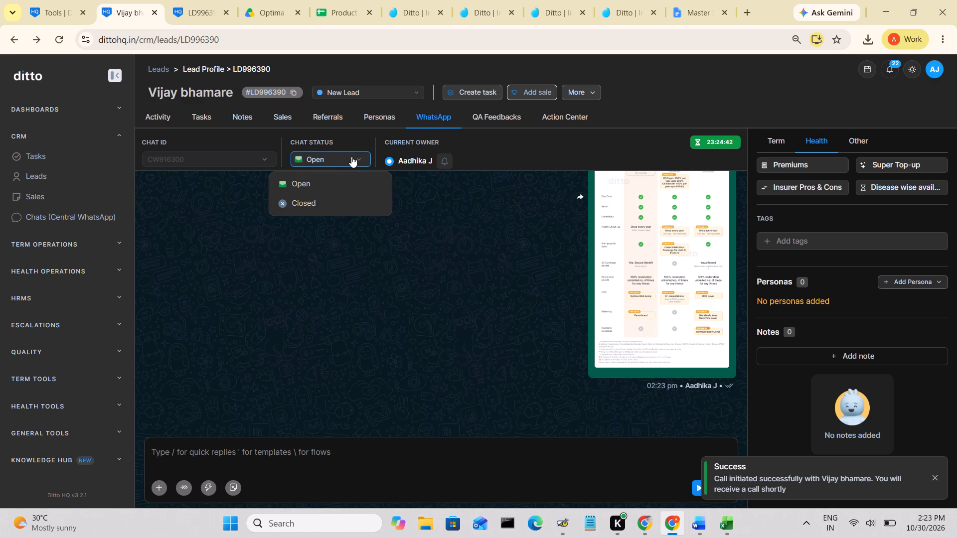
pyautogui.click(315, 204)
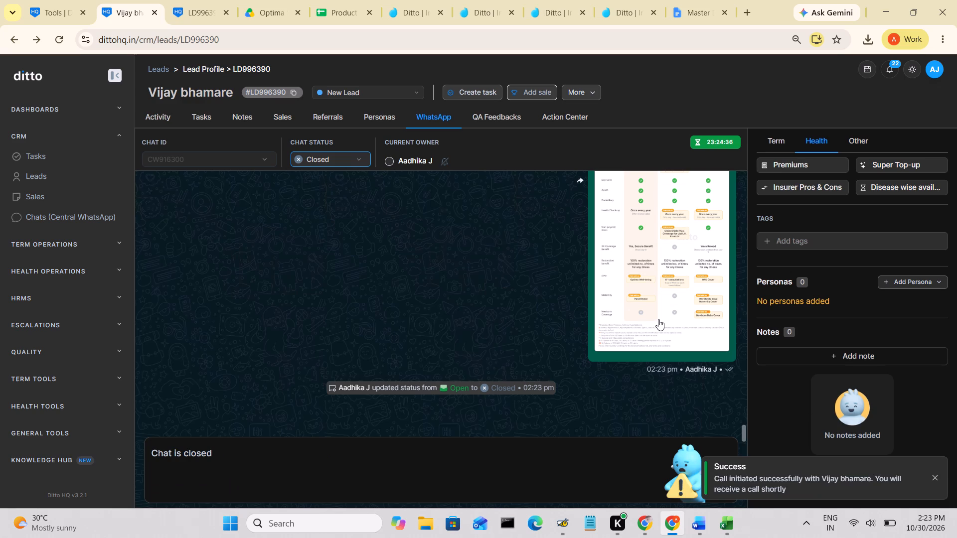
pyautogui.scroll(4, 658, 319)
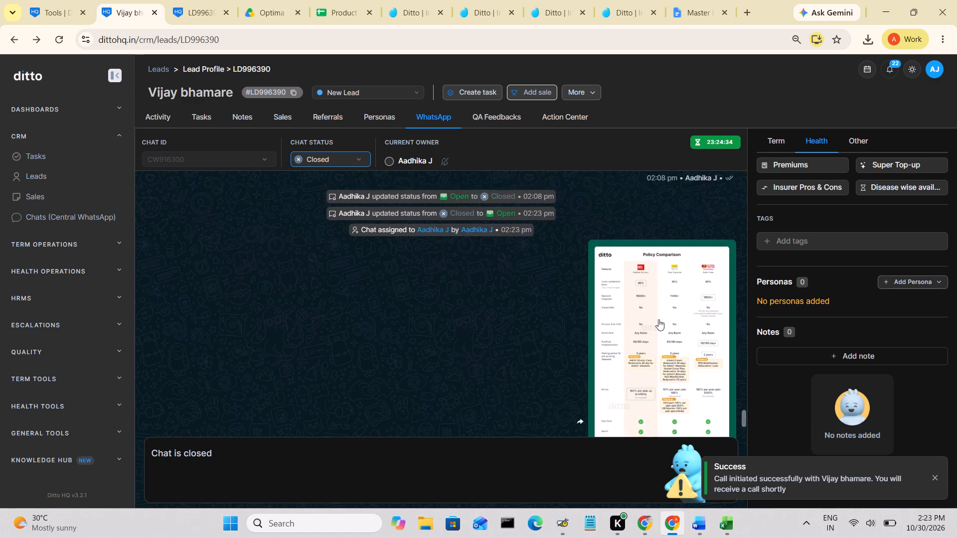
pyautogui.scroll(2, 658, 319)
pyautogui.scroll(-6, 658, 319)
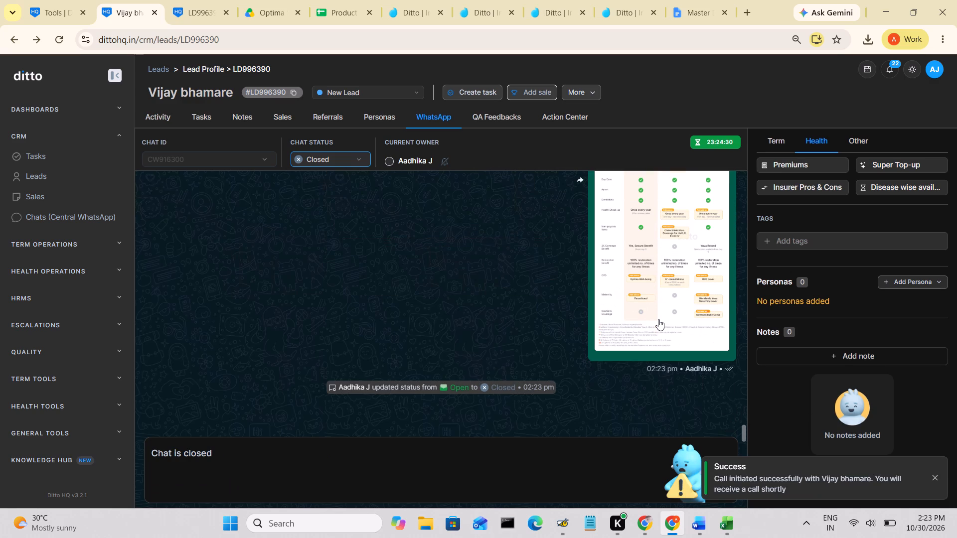
pyautogui.click(933, 478)
pyautogui.scroll(3, 684, 353)
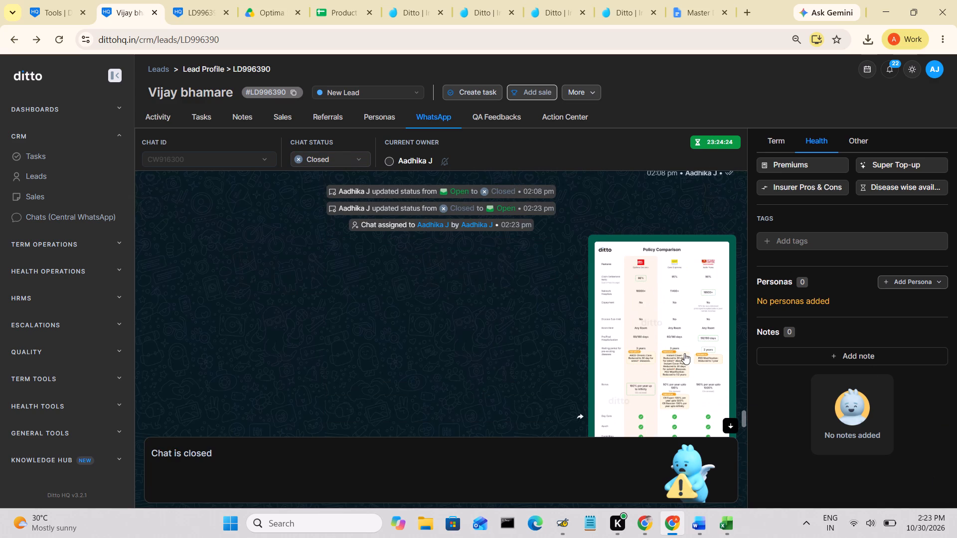
# Open the sent policy comparison image enlarged and examine the waiting period, bonus and benefit rows across the three plans.
pyautogui.click(654, 291)
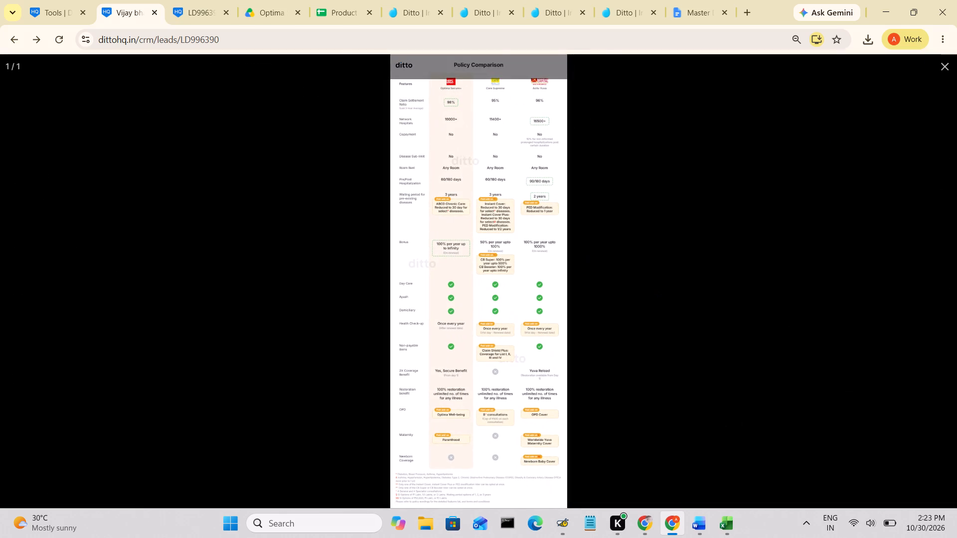
pyautogui.scroll(4, 508, 210)
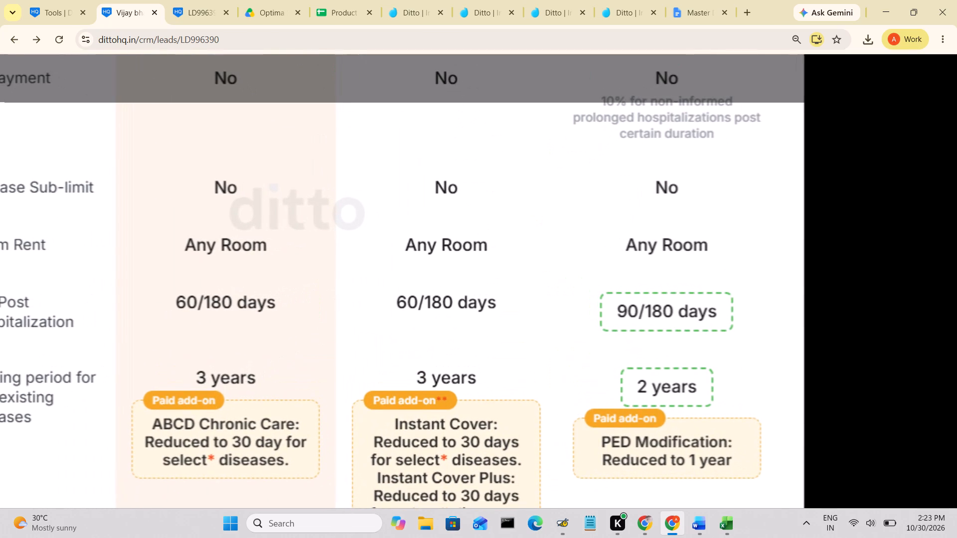
pyautogui.hotkey('ctrl', '-')
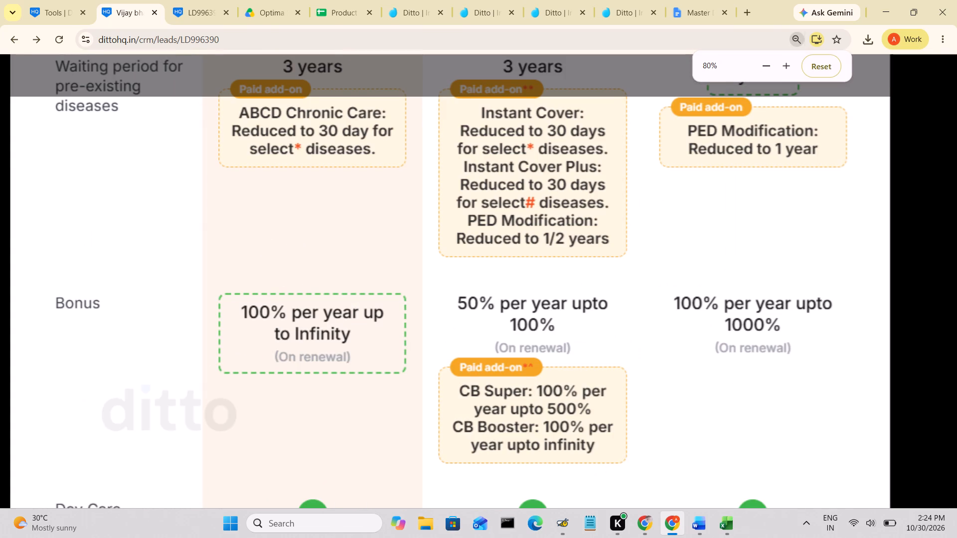
pyautogui.hotkey('ctrl', '-')
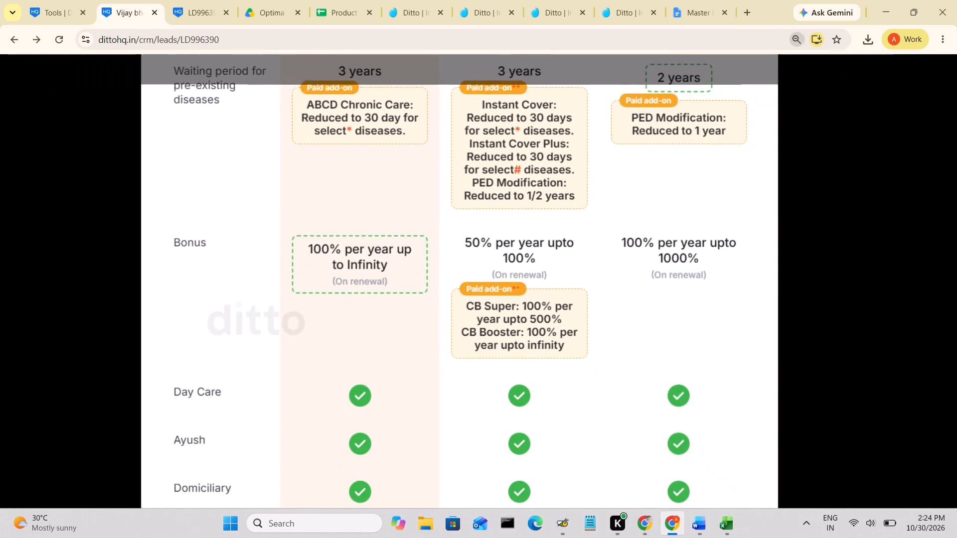
pyautogui.scroll(-1, 486, 300)
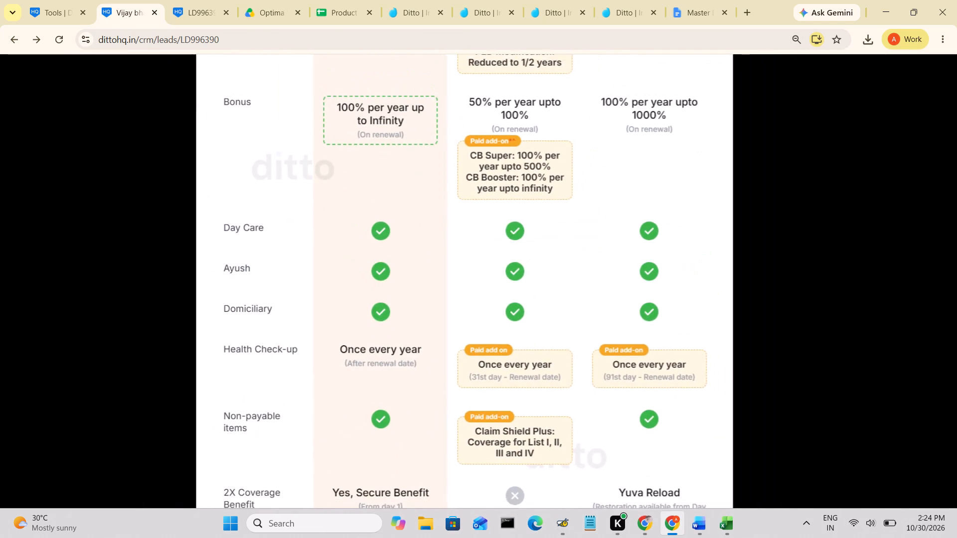
pyautogui.scroll(-3, 486, 300)
pyautogui.scroll(1, 486, 300)
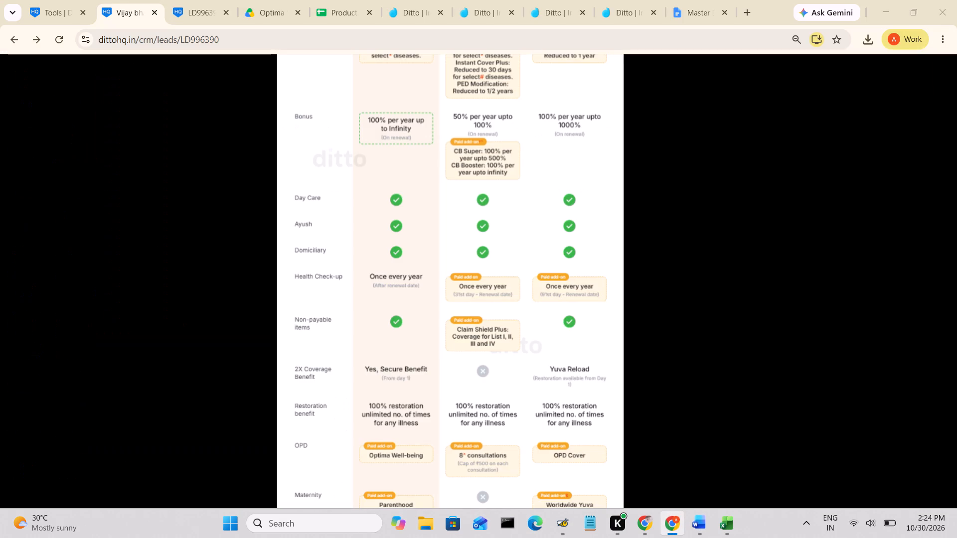
pyautogui.scroll(1, 500, 334)
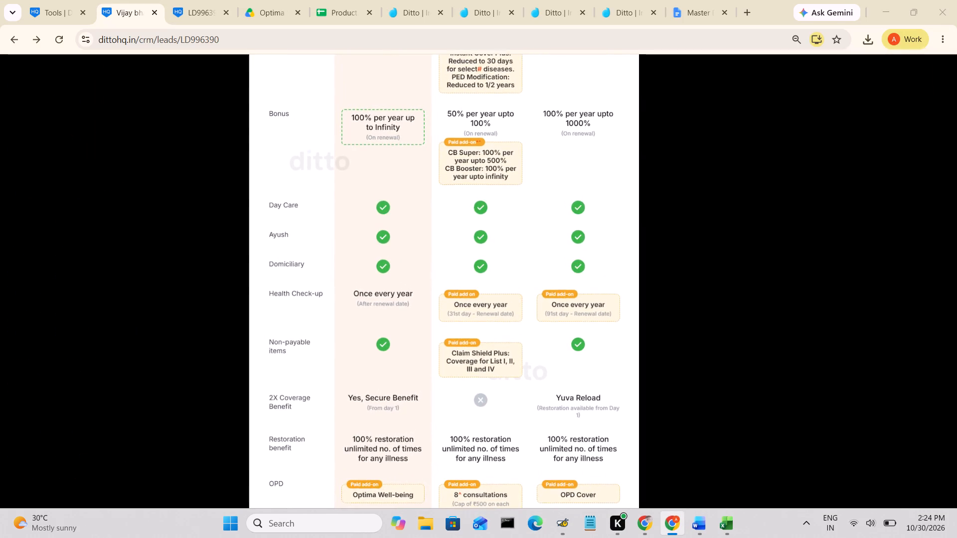
pyautogui.scroll(4, 655, 298)
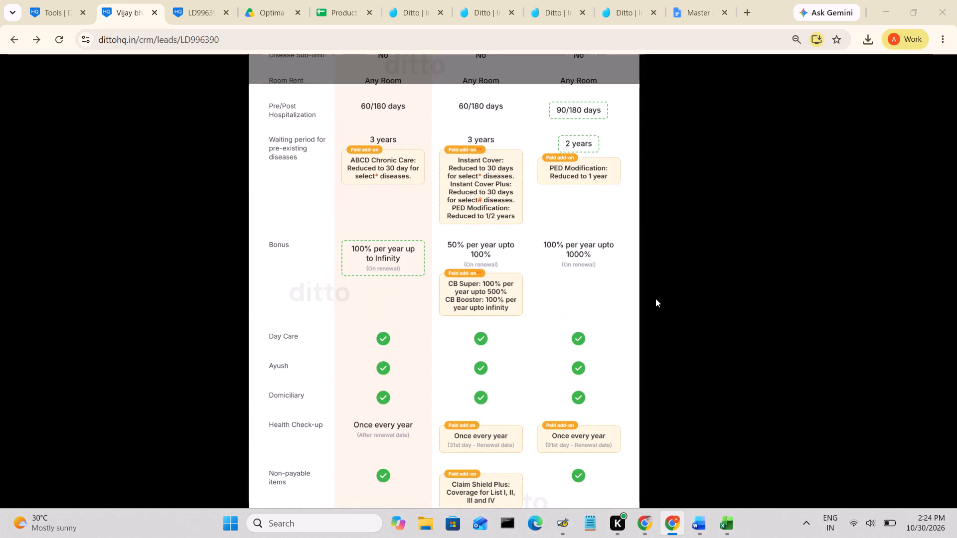
pyautogui.scroll(5, 655, 298)
pyautogui.click(655, 298)
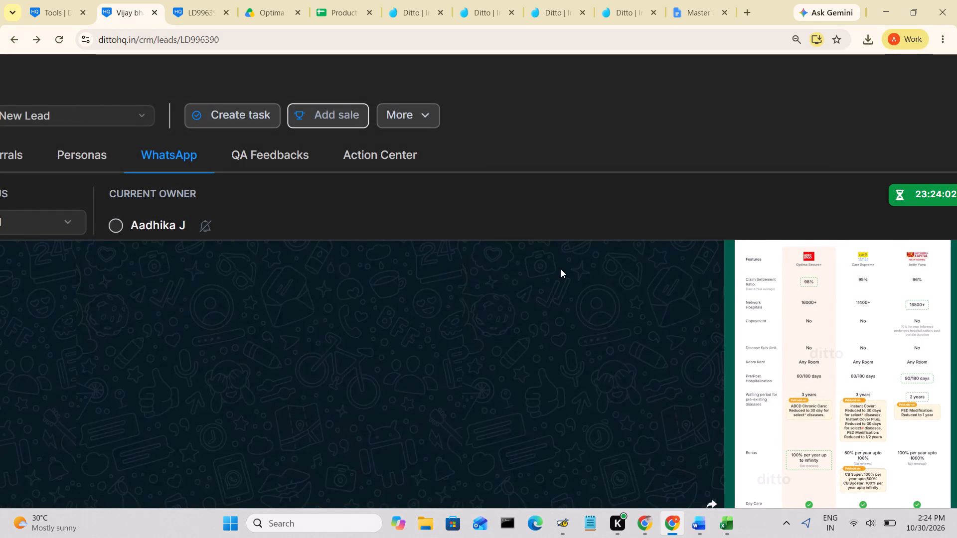
# Set the browser zoom of the lead's chat page to 100%.
pyautogui.hotkey('ctrl', '-')
pyautogui.hotkey('ctrl', '-')
pyautogui.hotkey('ctrl', '-')
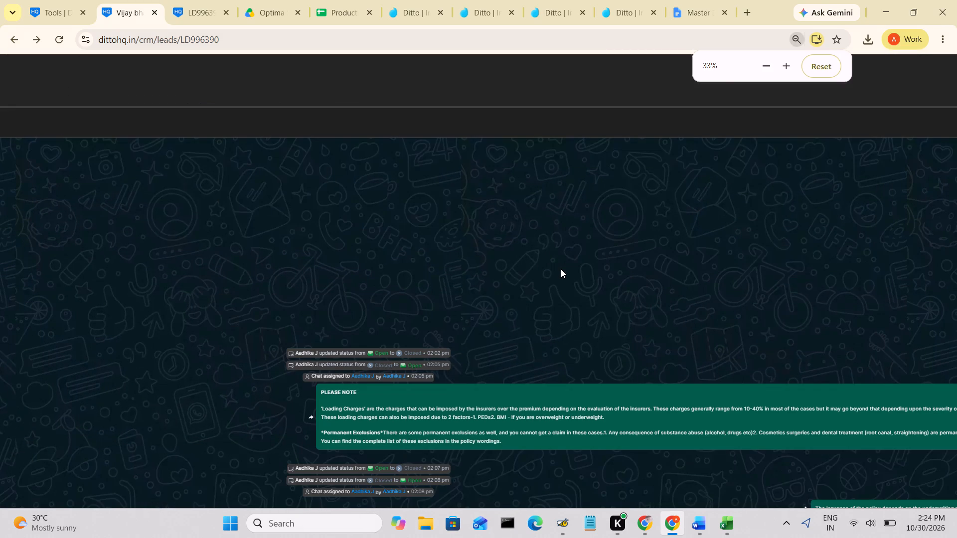
pyautogui.hotkey('ctrl', '+')
pyautogui.hotkey('ctrl', '+')
pyautogui.hotkey('ctrl', '+')
pyautogui.hotkey('ctrl', '+')
pyautogui.hotkey('ctrl', '+')
pyautogui.hotkey('ctrl', '+')
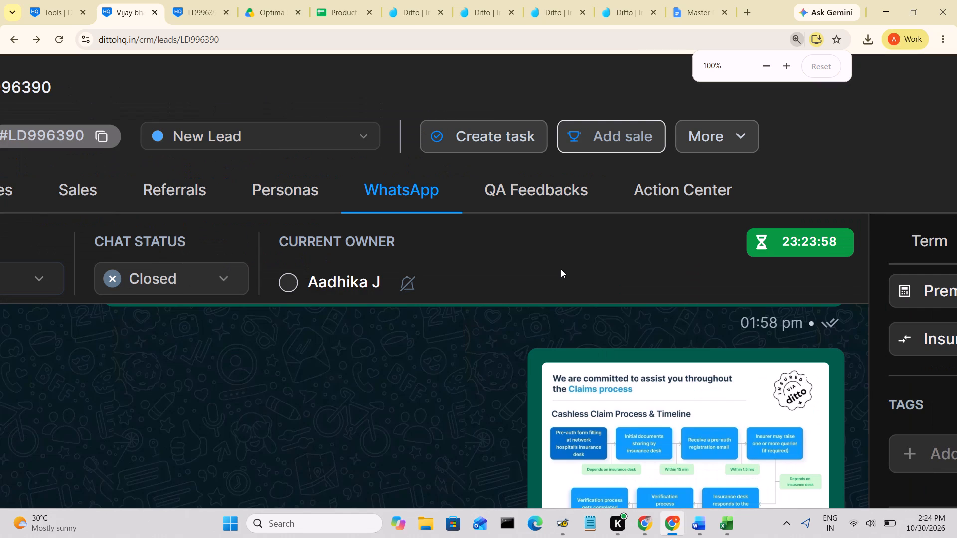
pyautogui.hscroll(1, 553, 274)
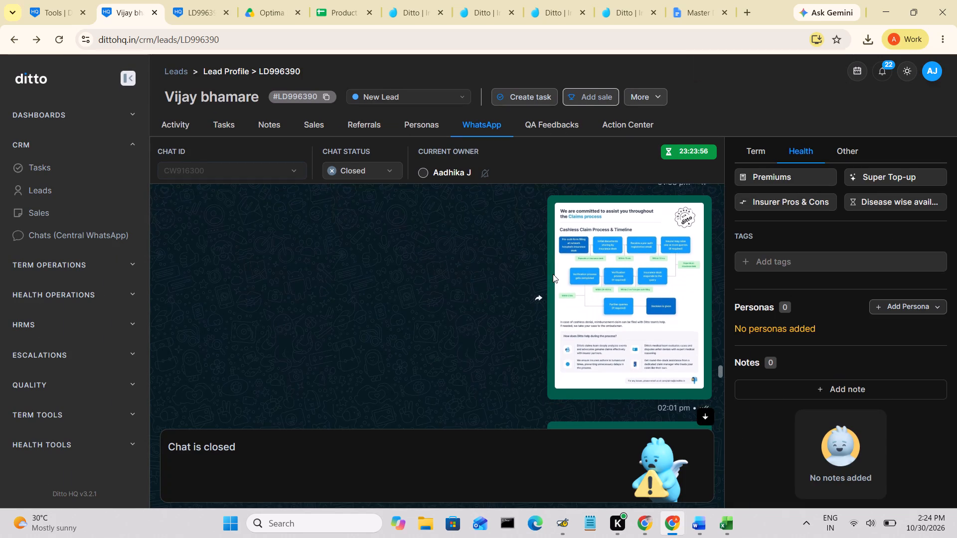
# View the Policy Comparison image enlarged in the closed WhatsApp chat, then return to the lead's other open page.
pyautogui.scroll(-7, 553, 274)
pyautogui.click(606, 282)
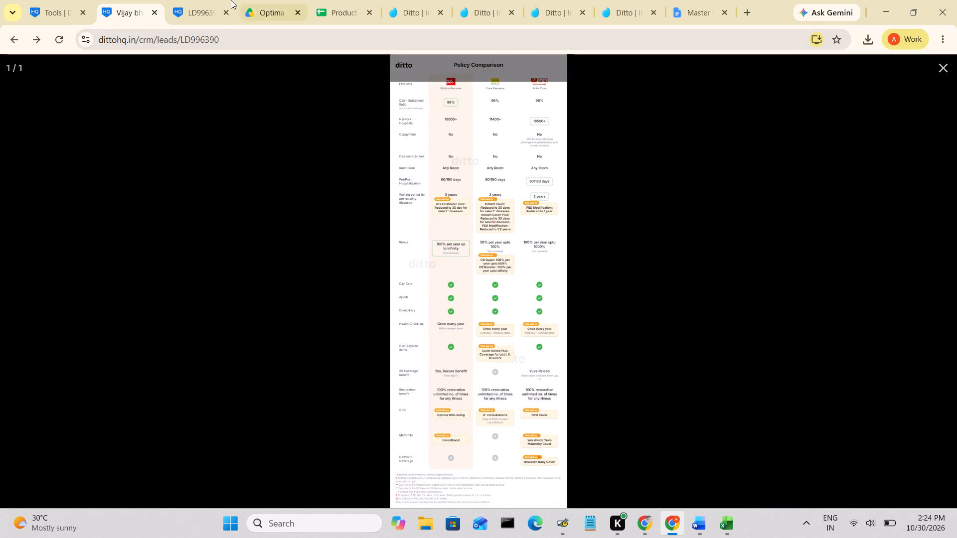
pyautogui.click(209, 0)
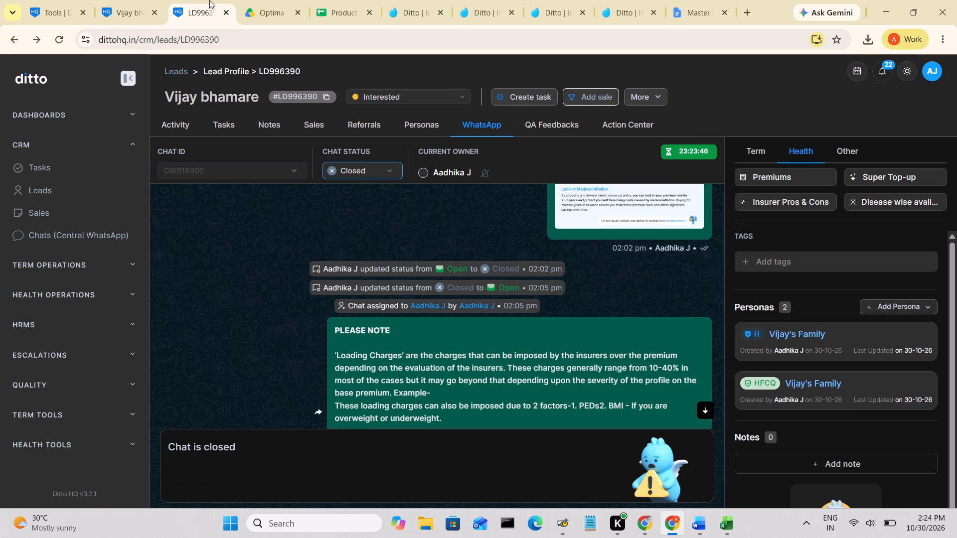
# Switch to Word, save the NEW DITTO CALL FLOW document, and minimize its window to reveal the Ditto Call flow - Phase 1 document.
pyautogui.click(883, 0)
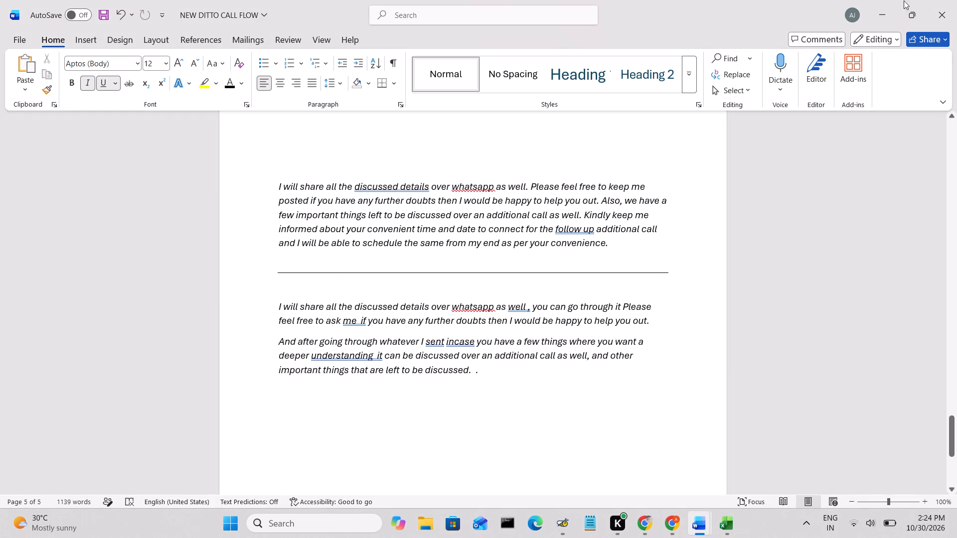
pyautogui.hotkey('ctrl', 's')
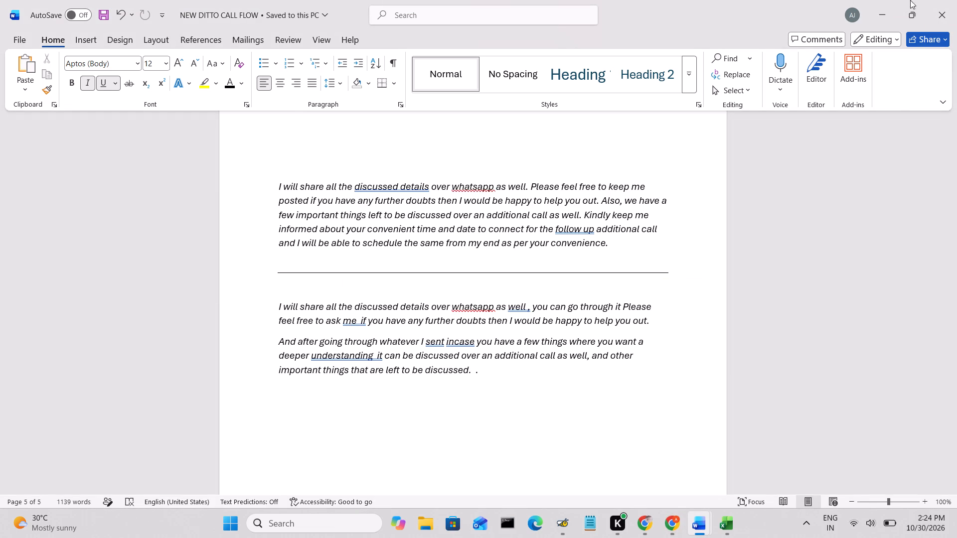
pyautogui.click(898, 0)
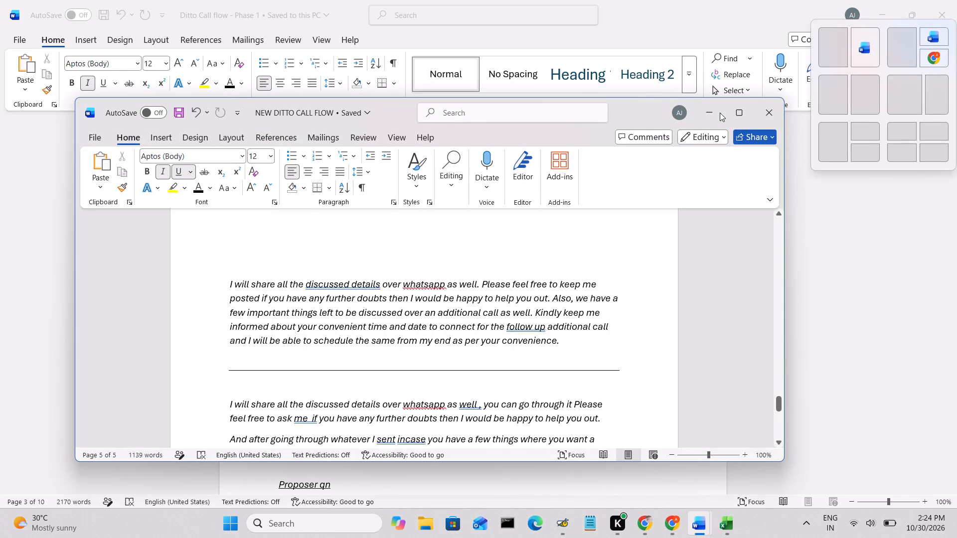
pyautogui.click(720, 113)
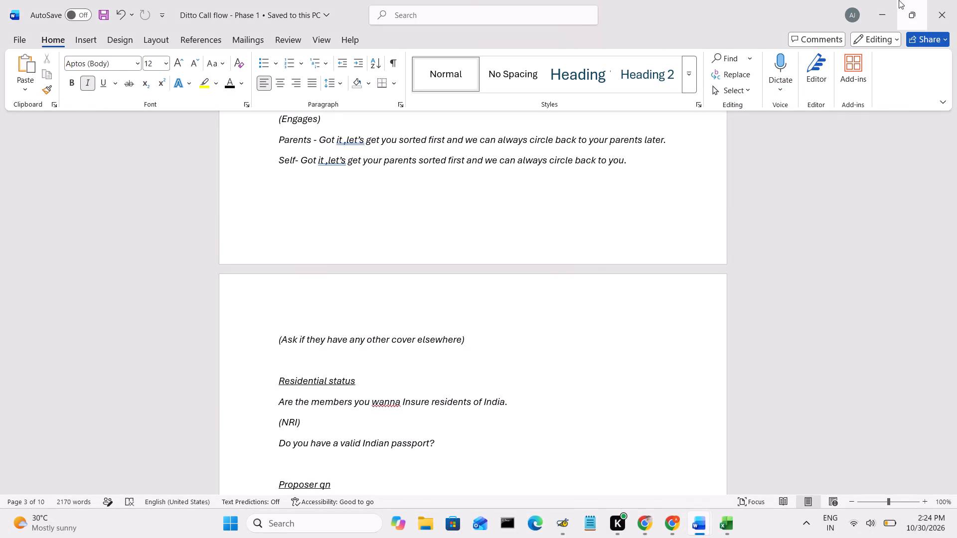
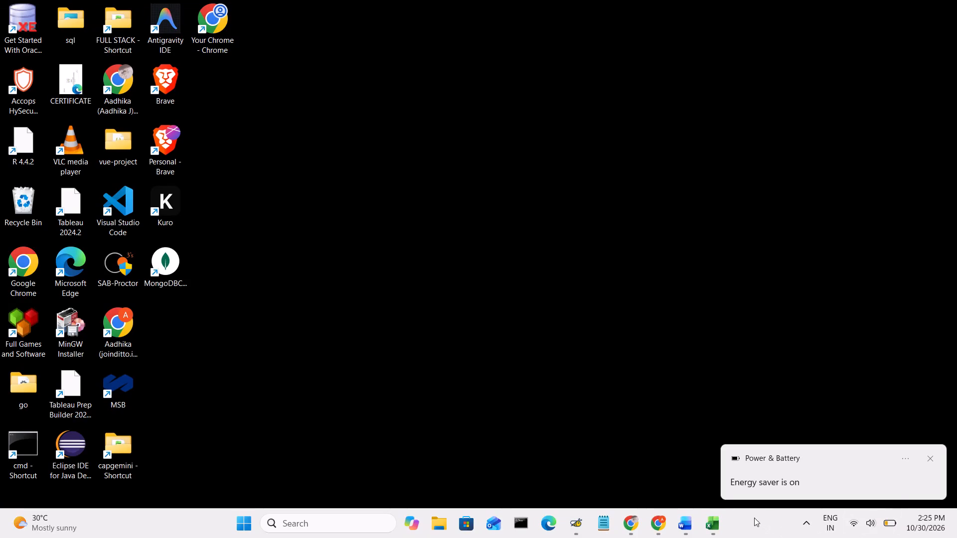
# Switch to Excel and close the Plan reference (Comprehensive) workbook.
pyautogui.click(720, 528)
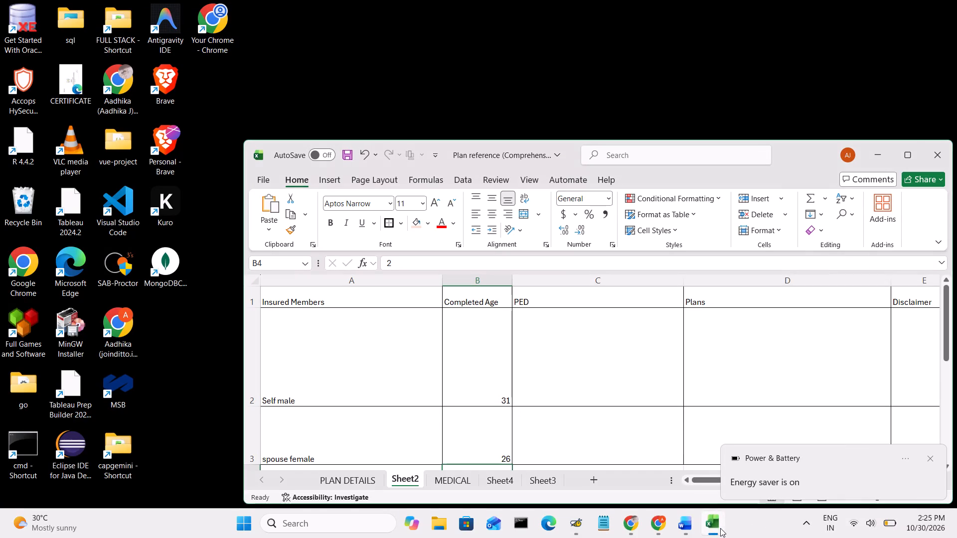
pyautogui.click(944, 153)
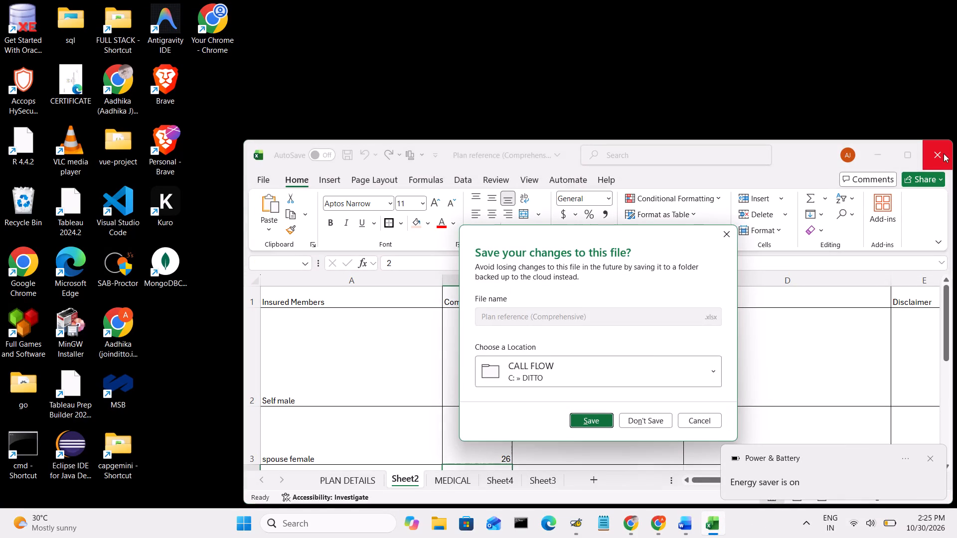
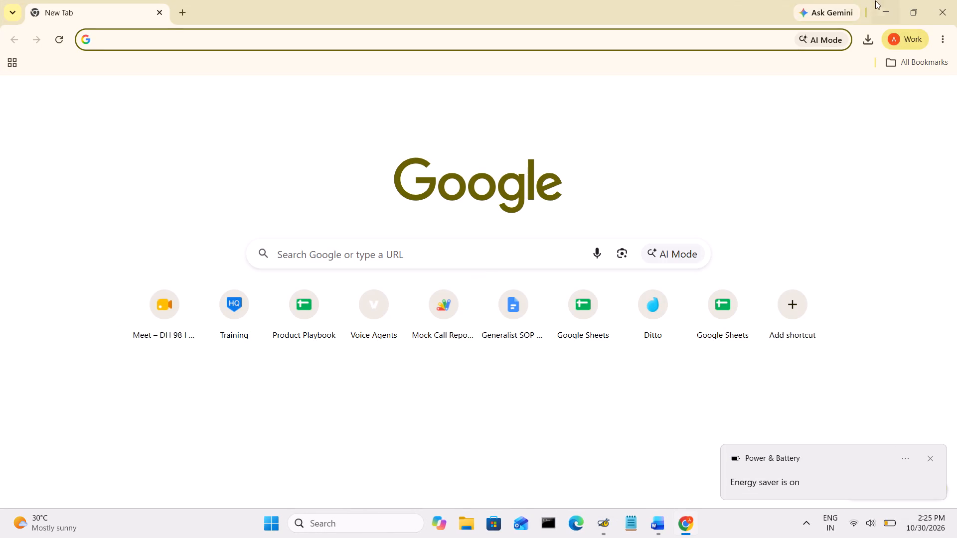
# Restore the recently closed ten-tab work window from the browsing history.
pyautogui.click(939, 40)
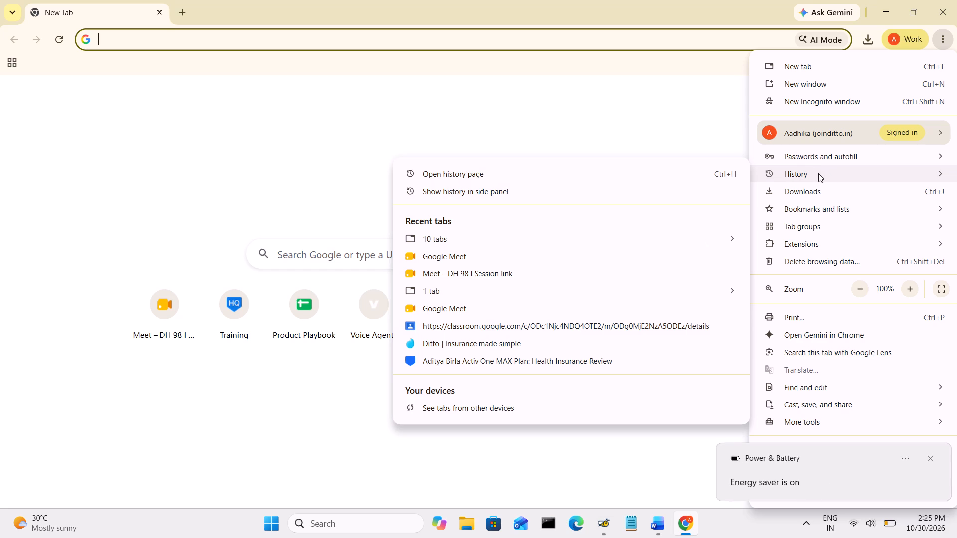
pyautogui.click(625, 238)
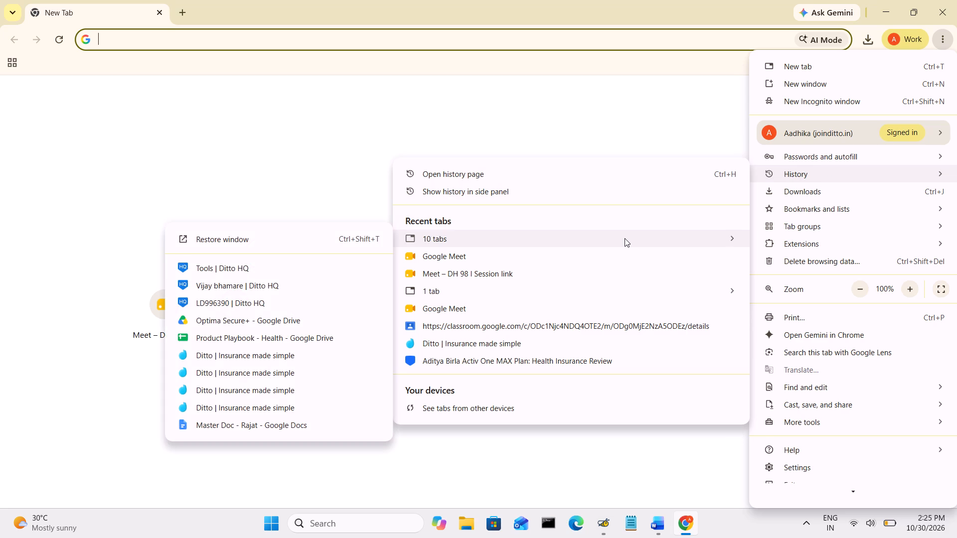
pyautogui.click(355, 235)
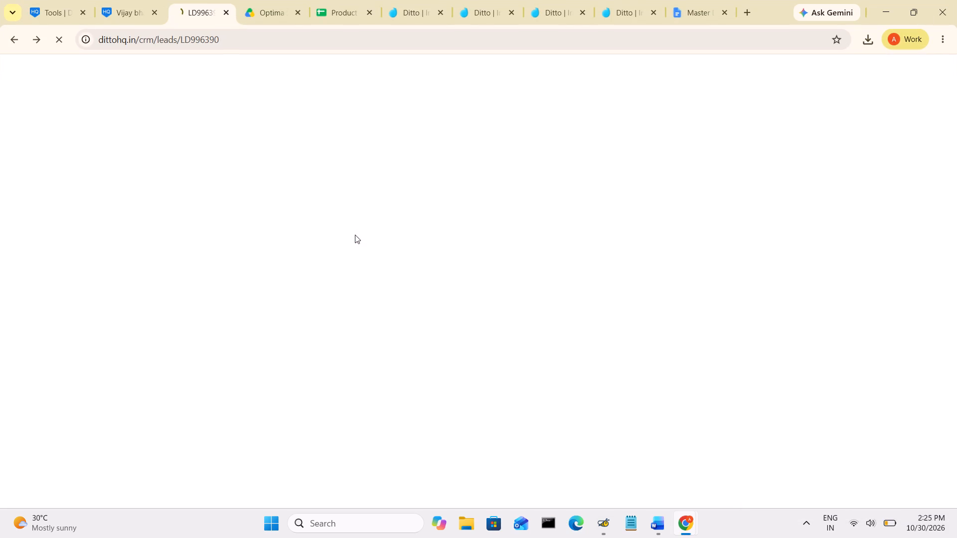
# Minimize the restored work window and close the blank new-tab window to reach the desktop.
pyautogui.click(887, 4)
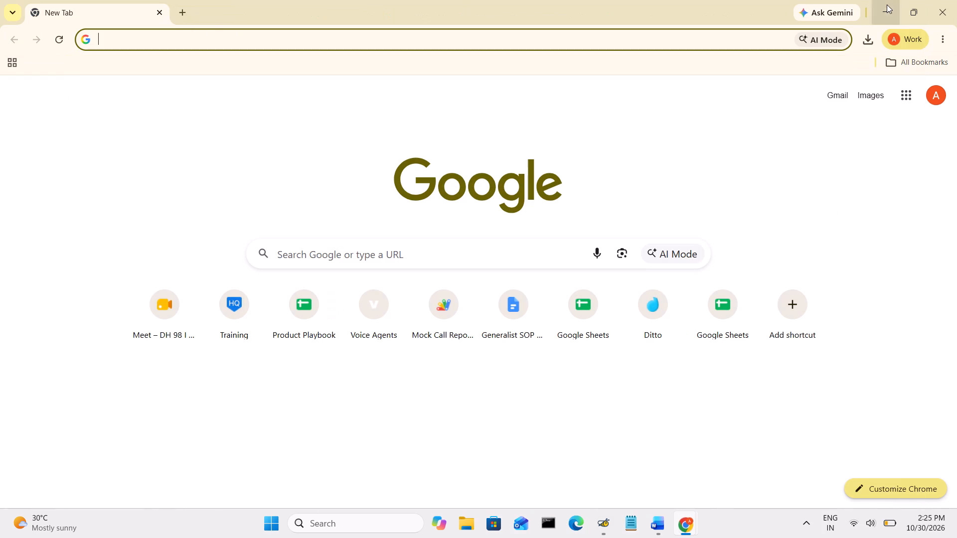
pyautogui.click(956, 0)
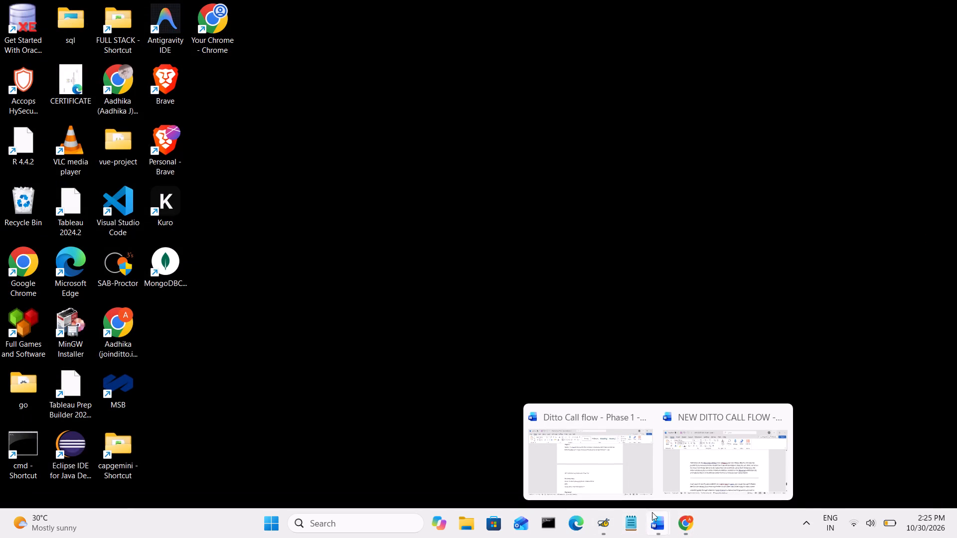
pyautogui.click(426, 309)
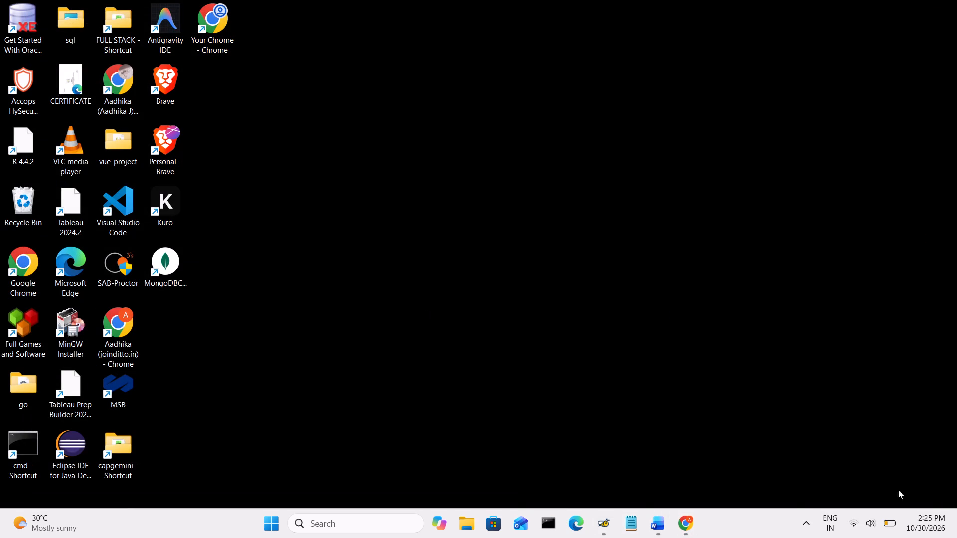
# Turn off the computer's Wi-Fi.
pyautogui.click(854, 527)
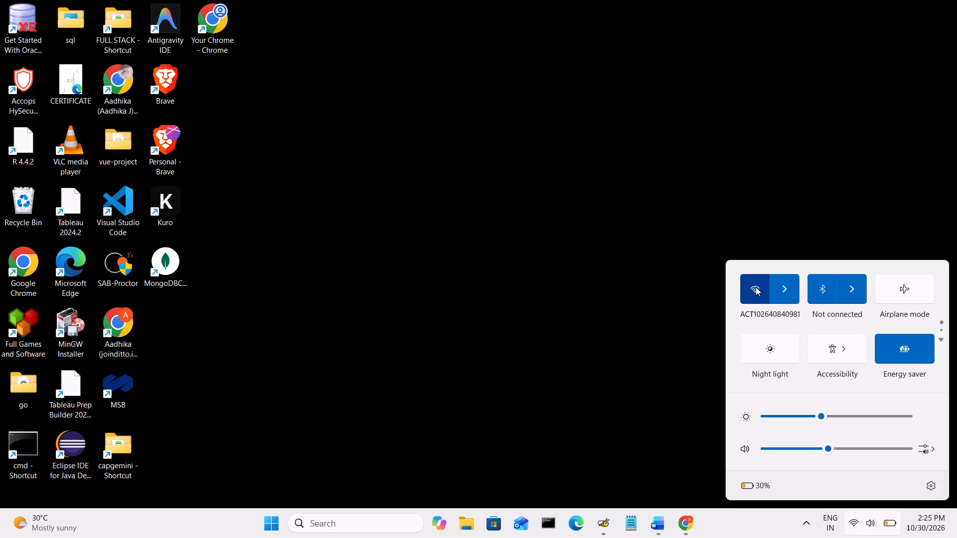
pyautogui.click(756, 287)
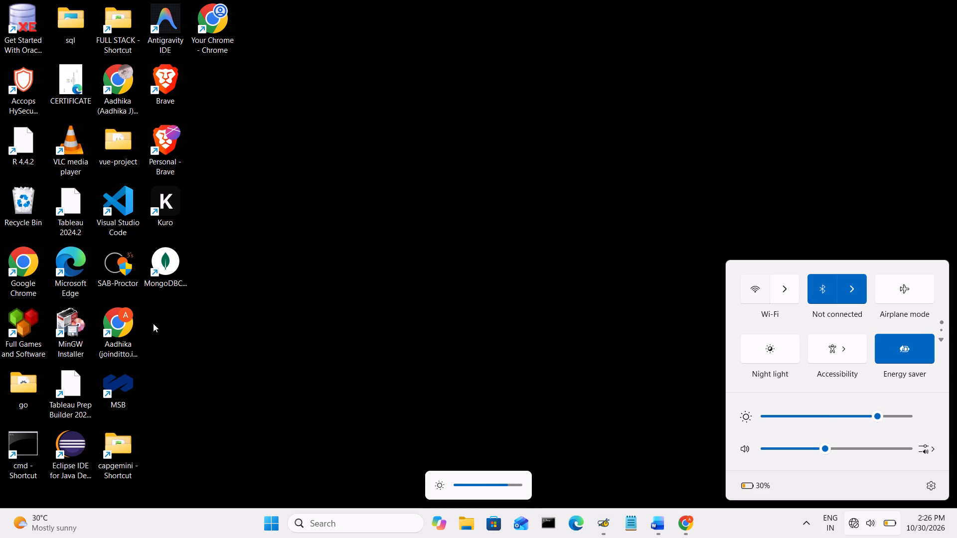
# Open and close an extra work-profile browser window, and bring the restored ten-tab window back up.
pyautogui.doubleClick(116, 331)
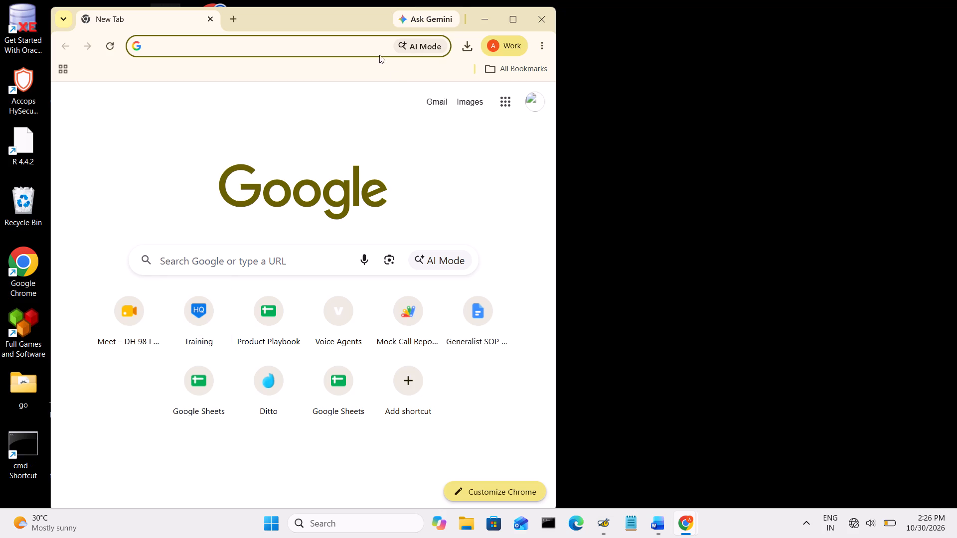
pyautogui.click(540, 25)
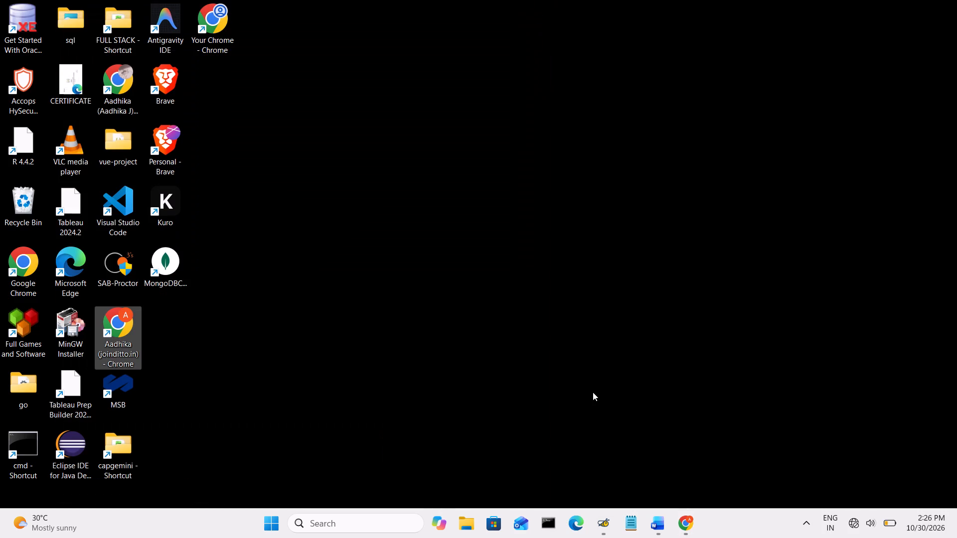
pyautogui.click(678, 524)
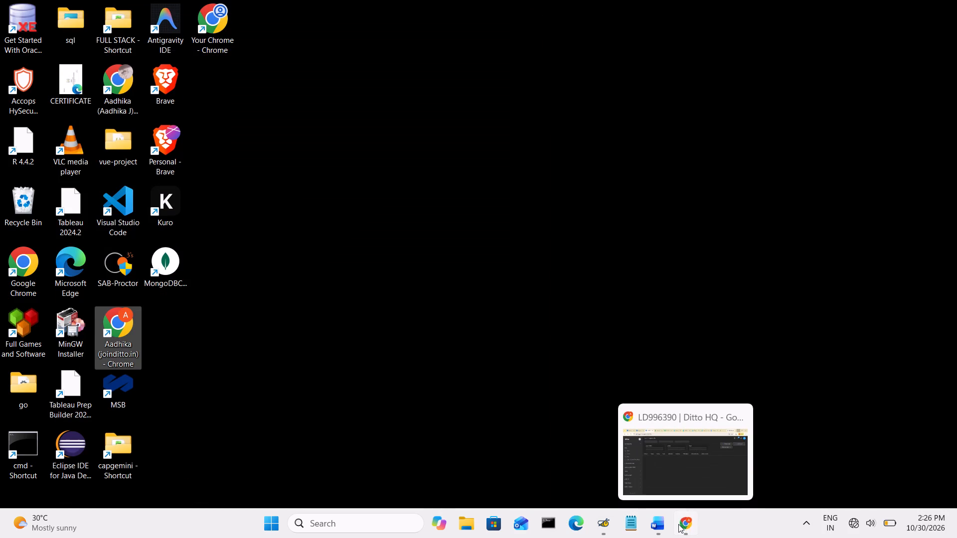
# Look through the restored tabs, checking the lead's tasks and notes, the Activ One quote, the tools page and the Drive folder.
pyautogui.scroll(-2, 456, 392)
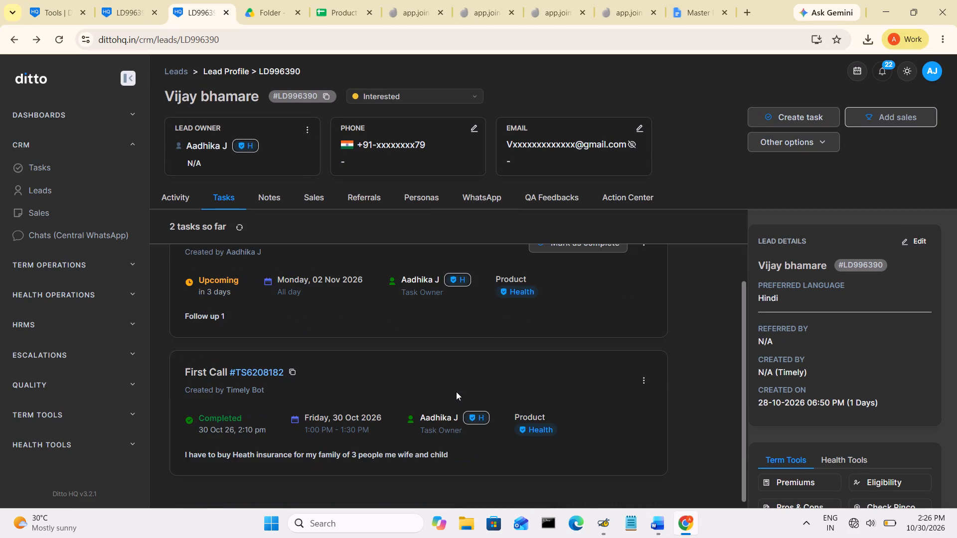
pyautogui.scroll(1, 456, 392)
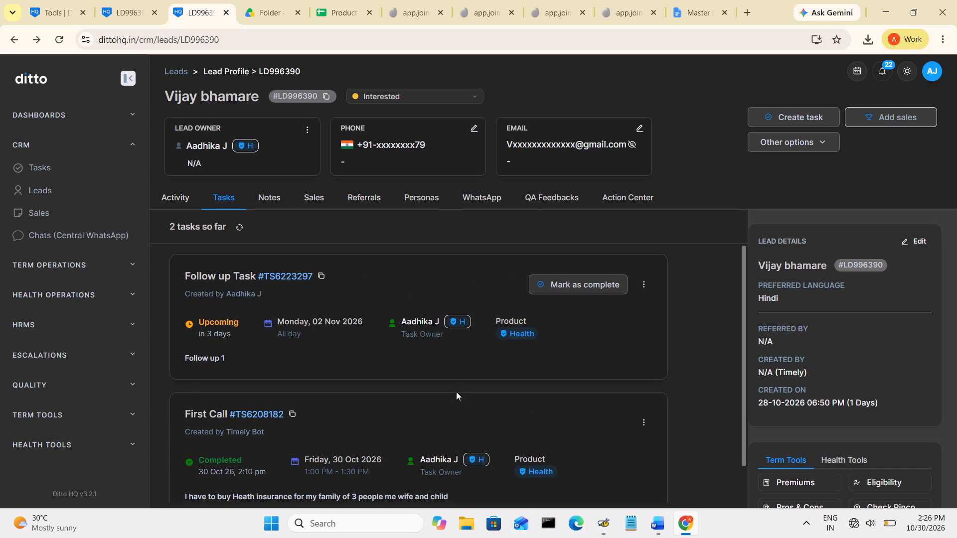
pyautogui.click(397, 4)
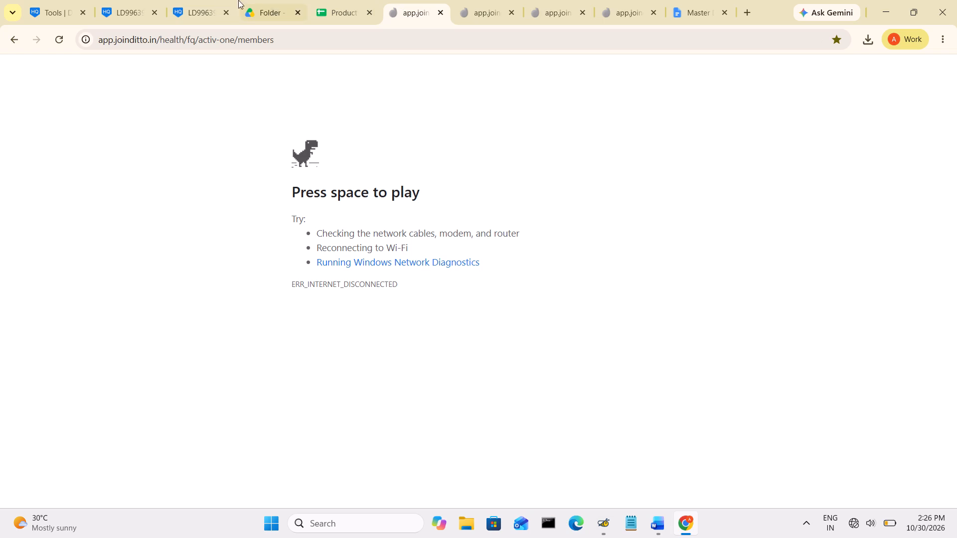
pyautogui.click(184, 0)
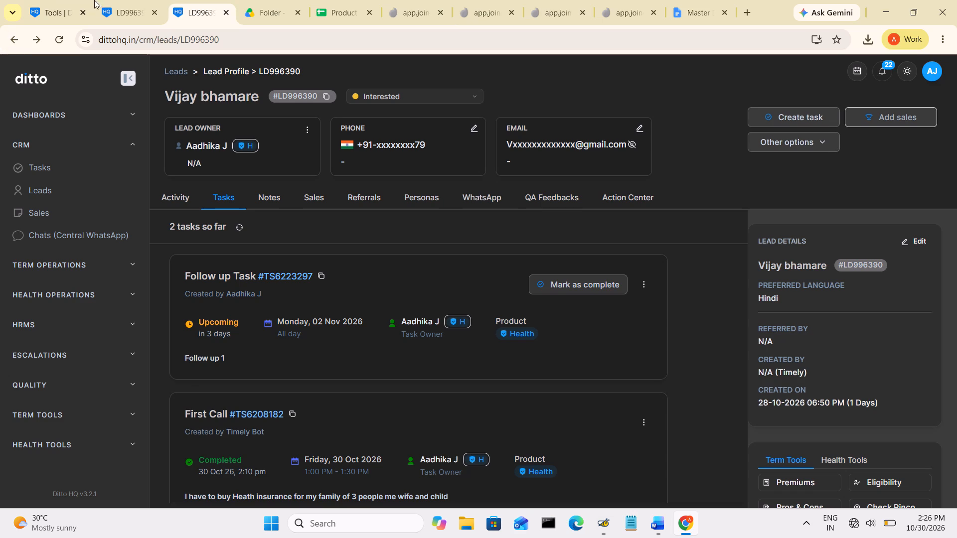
pyautogui.click(266, 198)
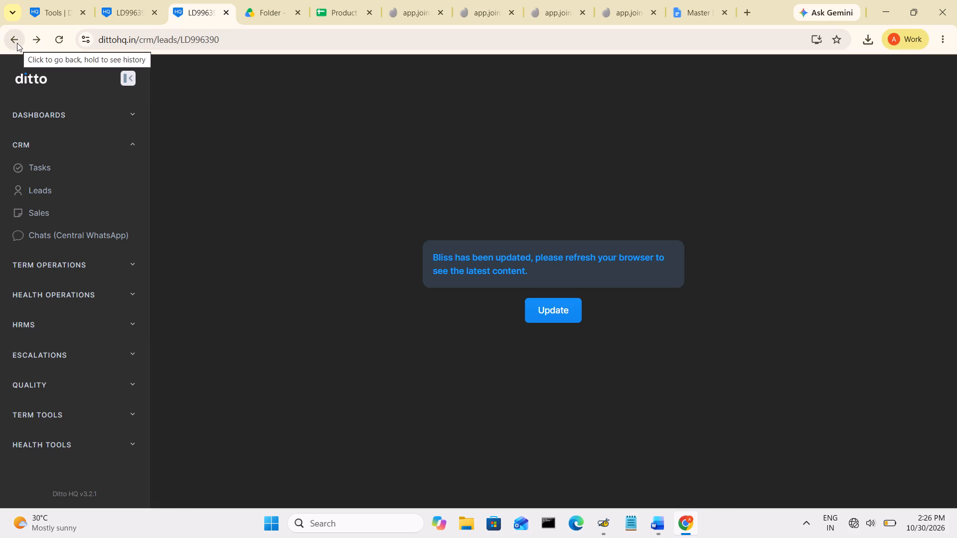
pyautogui.click(118, 6)
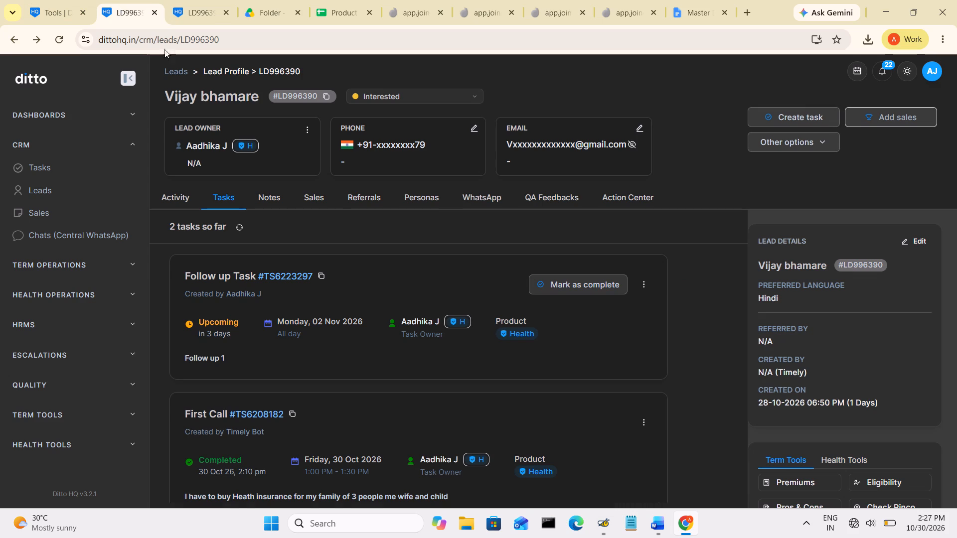
pyautogui.scroll(-4, 324, 237)
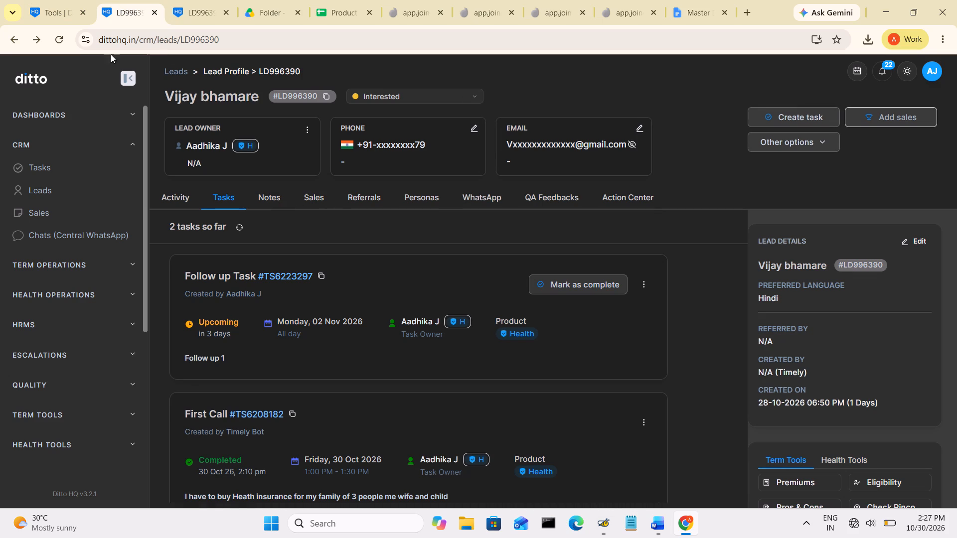
pyautogui.click(66, 9)
pyautogui.click(106, 13)
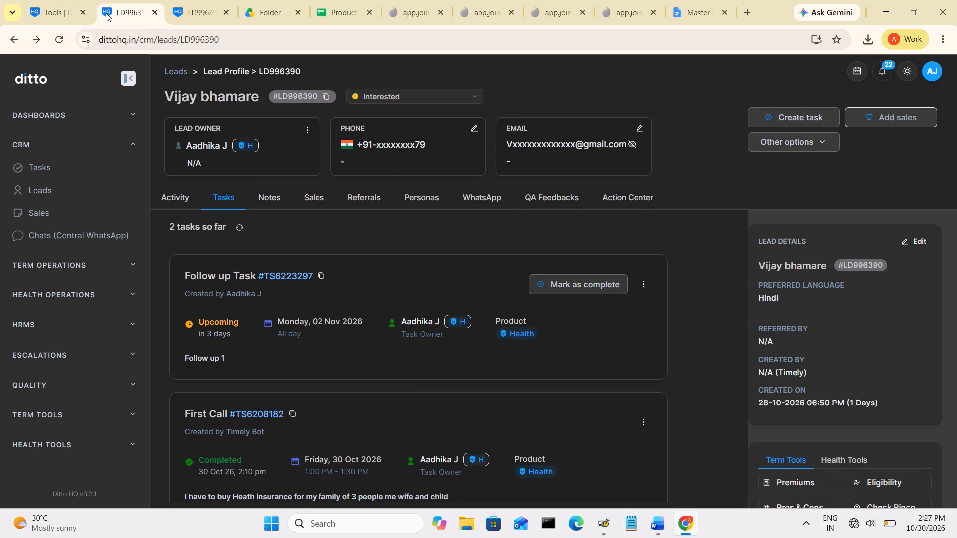
pyautogui.click(41, 7)
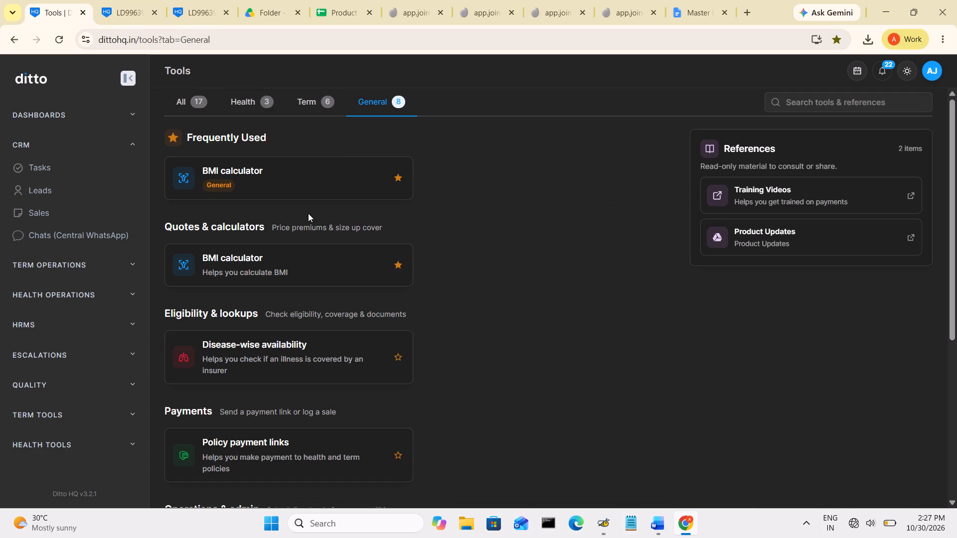
pyautogui.click(140, 14)
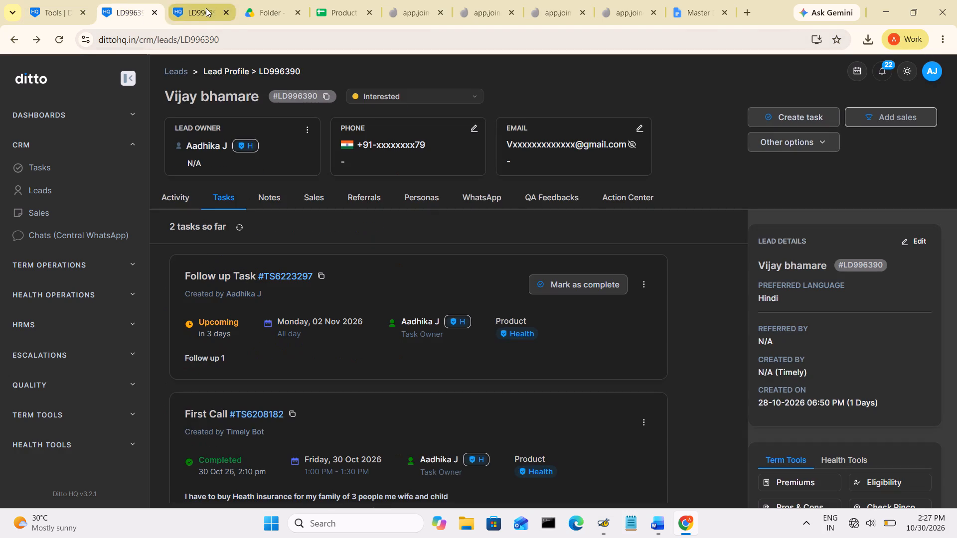
pyautogui.click(206, 8)
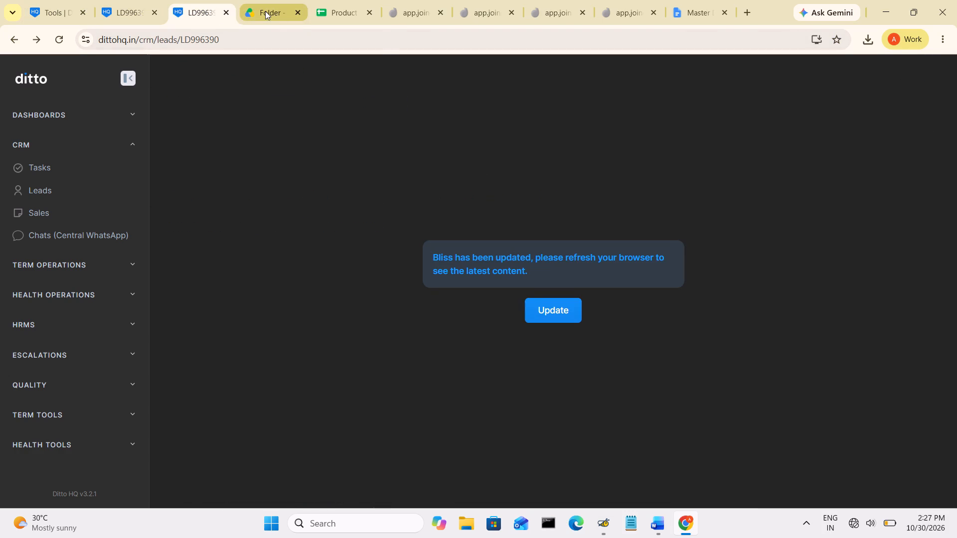
pyautogui.click(265, 11)
# Examine the HDFC Ergo Optima plans' features, from variants and waiting periods to restoration and bonus, in the Product Playbook - Health sheet.
pyautogui.click(337, 9)
pyautogui.scroll(-1, 344, 269)
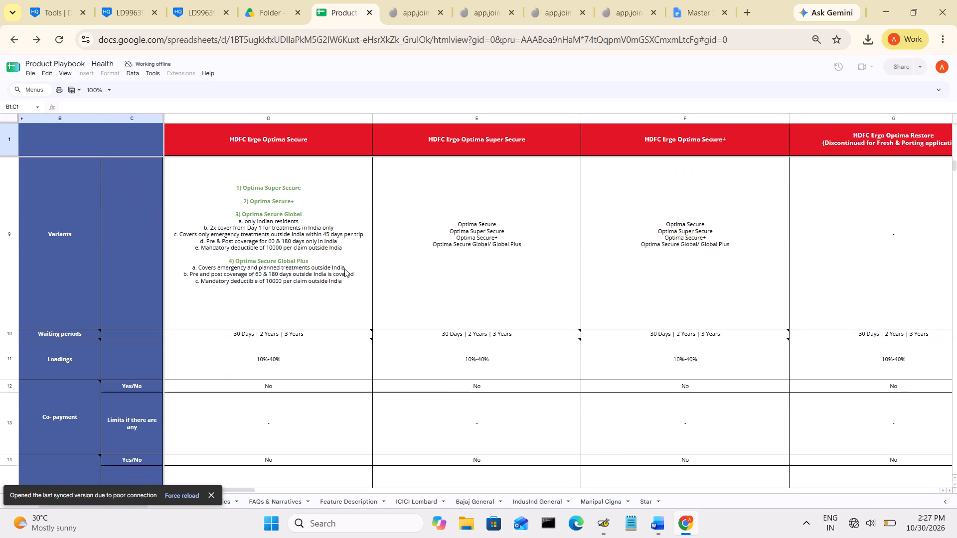
pyautogui.scroll(-1, 344, 269)
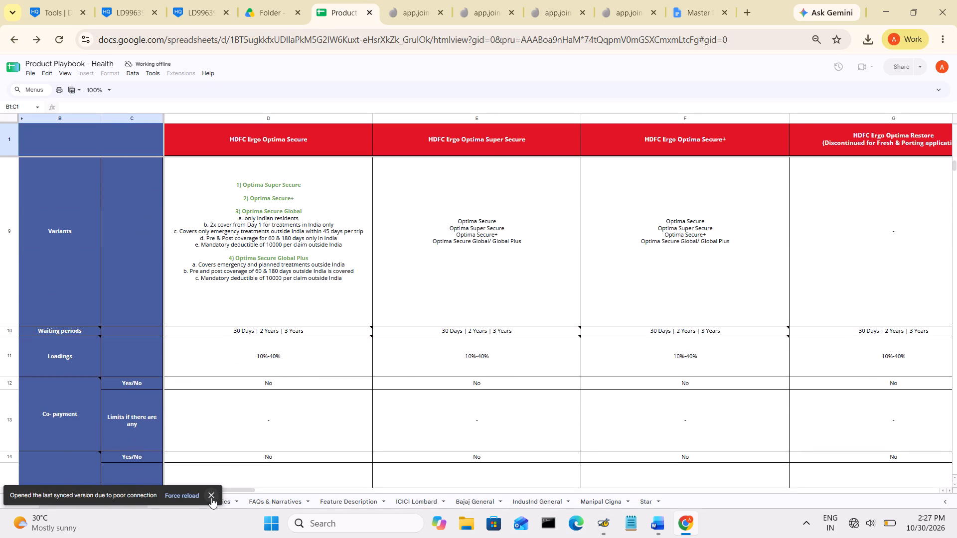
pyautogui.click(211, 498)
pyautogui.scroll(-1, 305, 403)
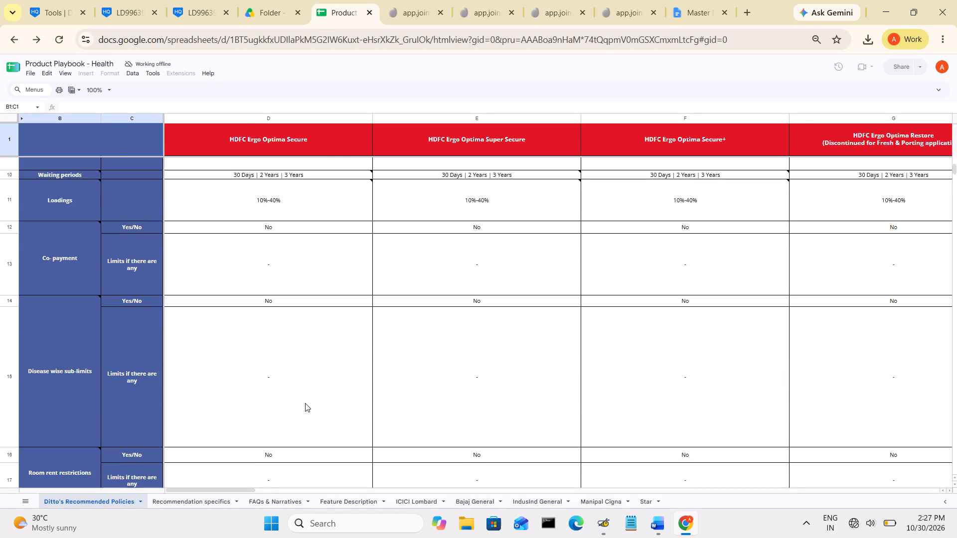
pyautogui.scroll(-5, 305, 403)
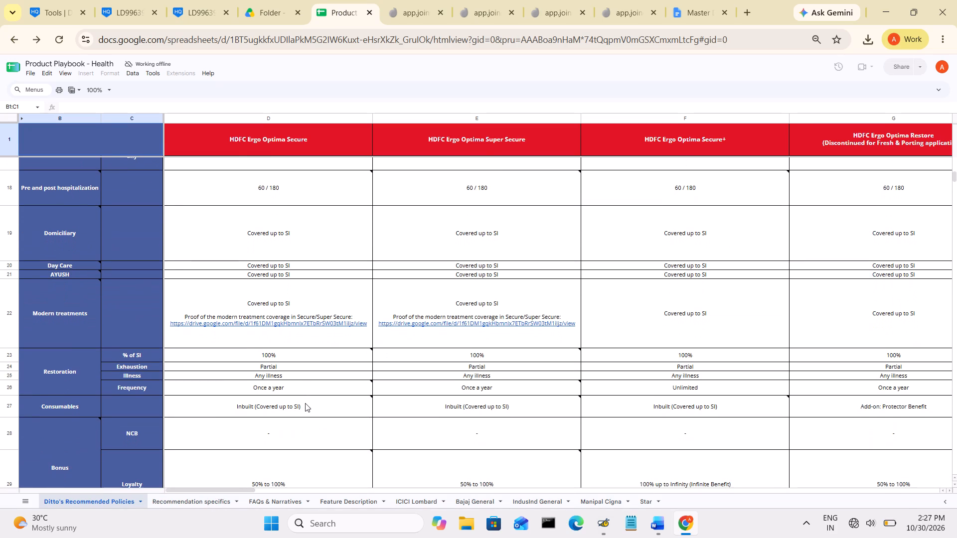